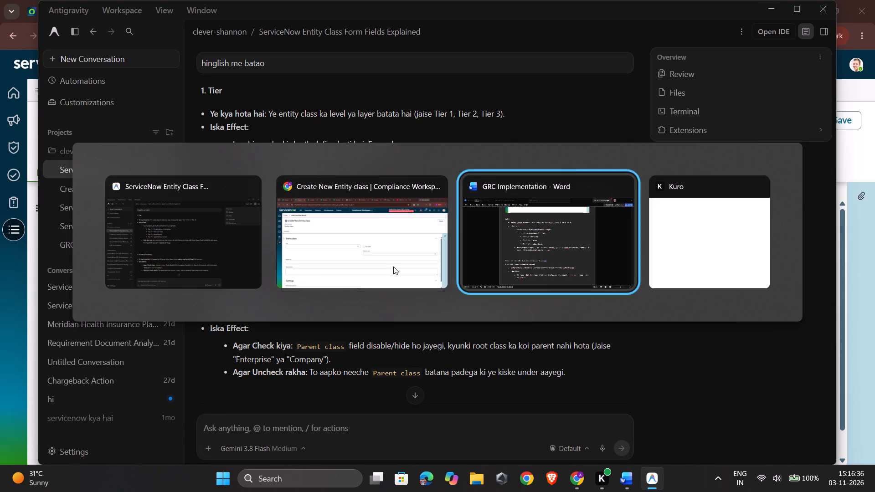
{"action": "key", "text": "Tab"}
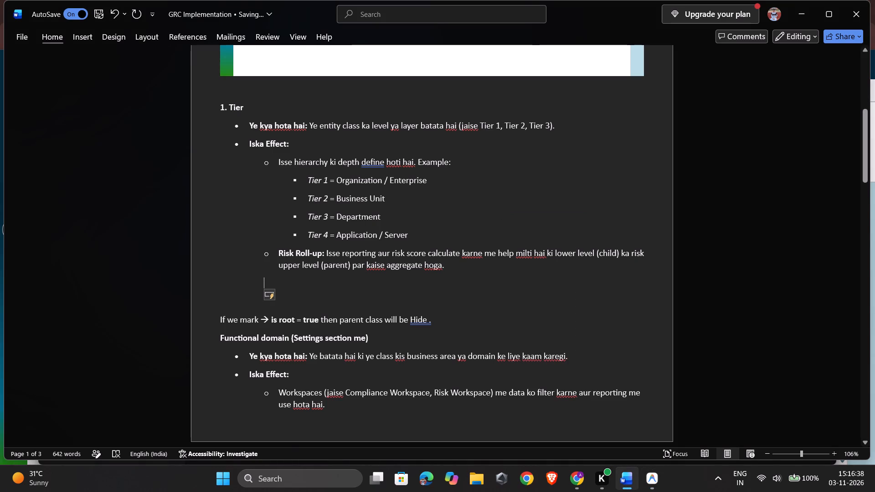
{"action": "scroll", "coordinate": [348, 277], "scroll_direction": "down", "scroll_amount": 2}
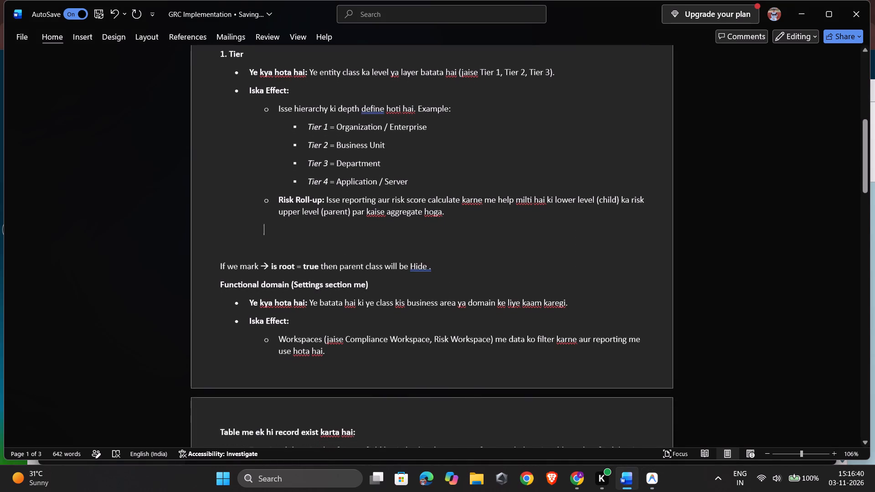
{"action": "scroll", "coordinate": [348, 277], "scroll_direction": "down", "scroll_amount": 2}
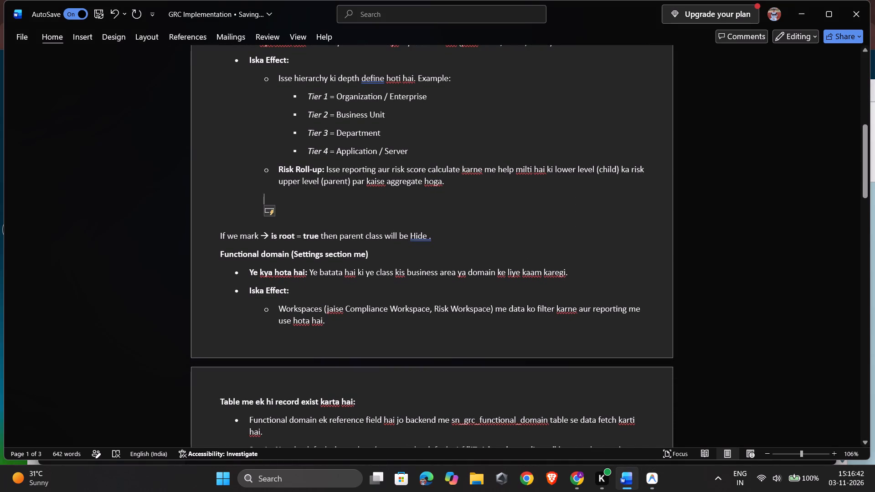
{"action": "left_click", "coordinate": [438, 269]}
{"action": "left_click_drag", "start_coordinate": [438, 269], "coordinate": [515, 272]}
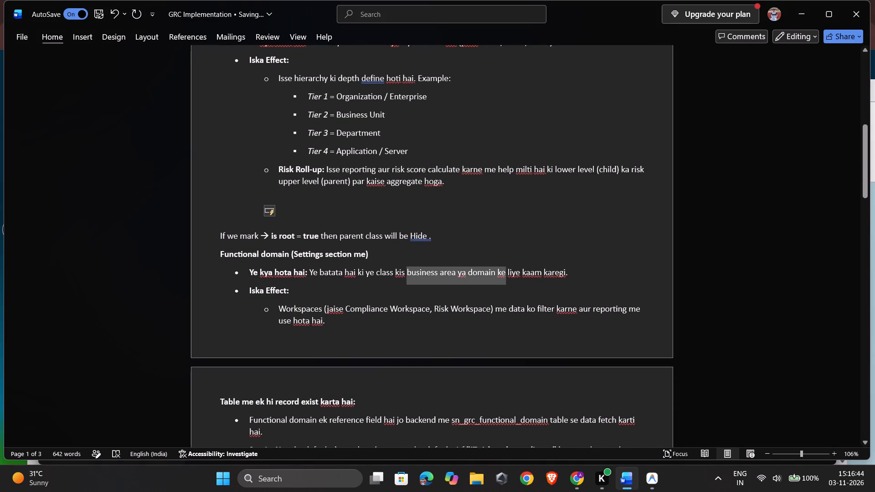
{"action": "left_click_drag", "start_coordinate": [515, 272], "coordinate": [593, 270]}
{"action": "left_click", "coordinate": [349, 294]}
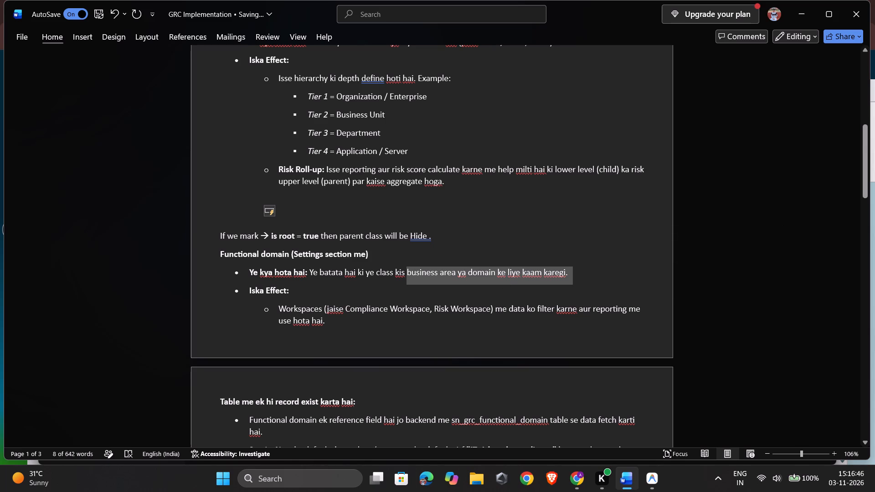
Read the notes on the Functional domain effect, the sn_grc_functional_domain table and adding more domains.
{"action": "scroll", "coordinate": [349, 294], "scroll_direction": "down", "scroll_amount": 1}
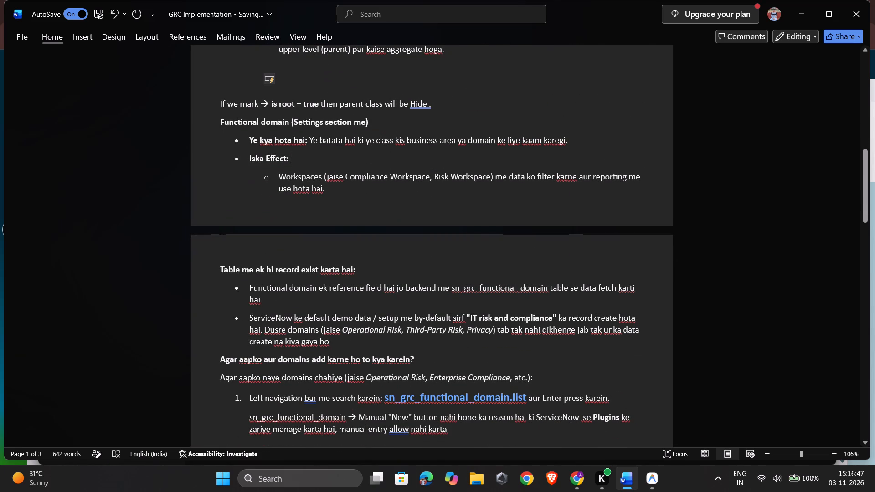
{"action": "left_click", "coordinate": [329, 297]}
{"action": "left_click", "coordinate": [329, 297]}
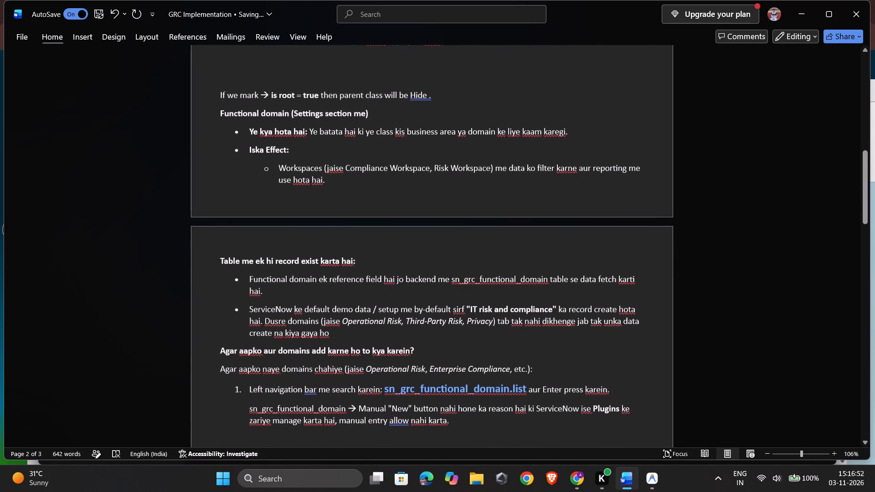
{"action": "scroll", "coordinate": [329, 297], "scroll_direction": "down", "scroll_amount": 3}
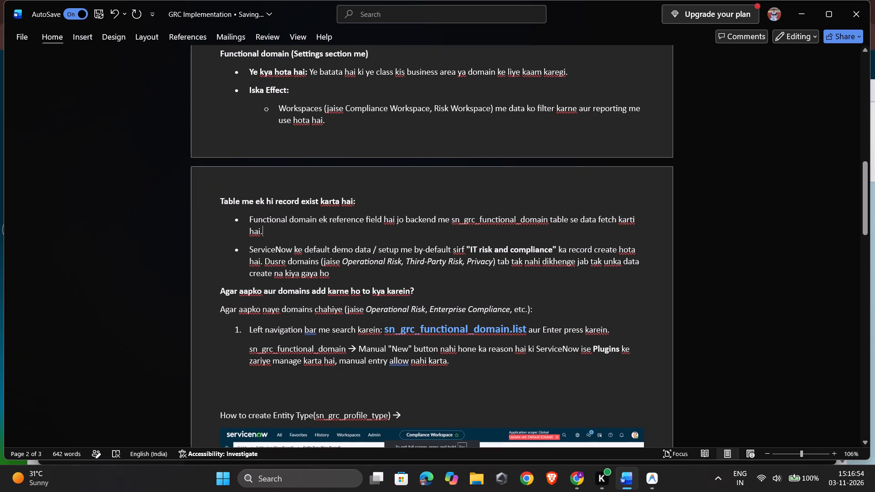
{"action": "left_click", "coordinate": [357, 287]}
{"action": "scroll", "coordinate": [365, 253], "scroll_direction": "up", "scroll_amount": 1}
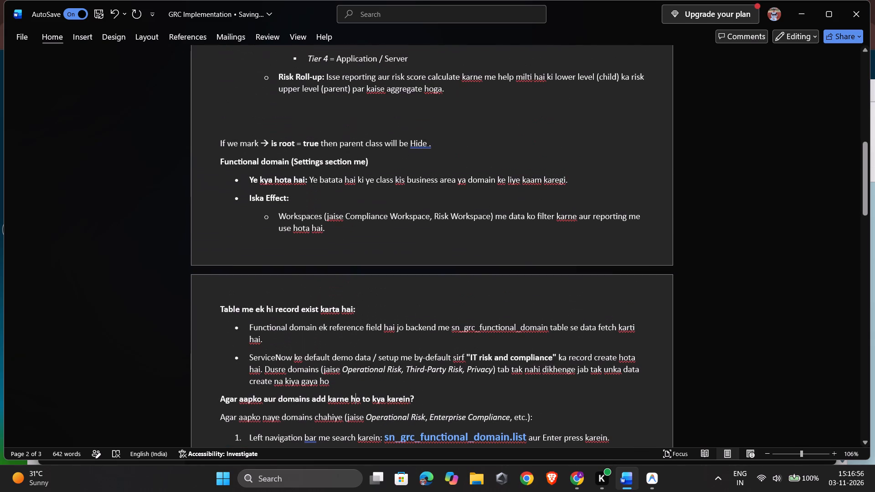
{"action": "scroll", "coordinate": [365, 253], "scroll_direction": "up", "scroll_amount": 1}
{"action": "scroll", "coordinate": [365, 253], "scroll_direction": "down", "scroll_amount": 1}
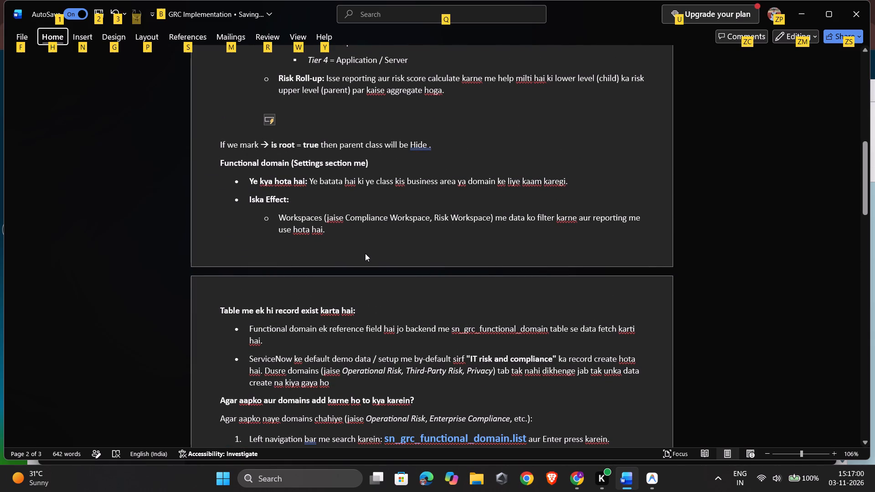
Check the Antigravity answer briefly, return to Word and skim the notes through the Entity Type form and Framework field.
{"action": "key", "text": "alt+Tab"}
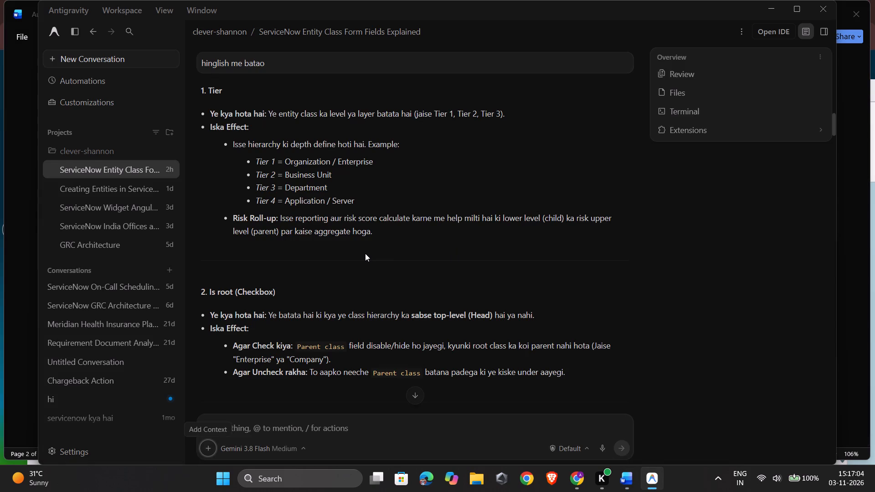
{"action": "key", "text": "alt+Tab"}
{"action": "scroll", "coordinate": [365, 253], "scroll_direction": "up", "scroll_amount": 1}
{"action": "scroll", "coordinate": [365, 253], "scroll_direction": "down", "scroll_amount": 2}
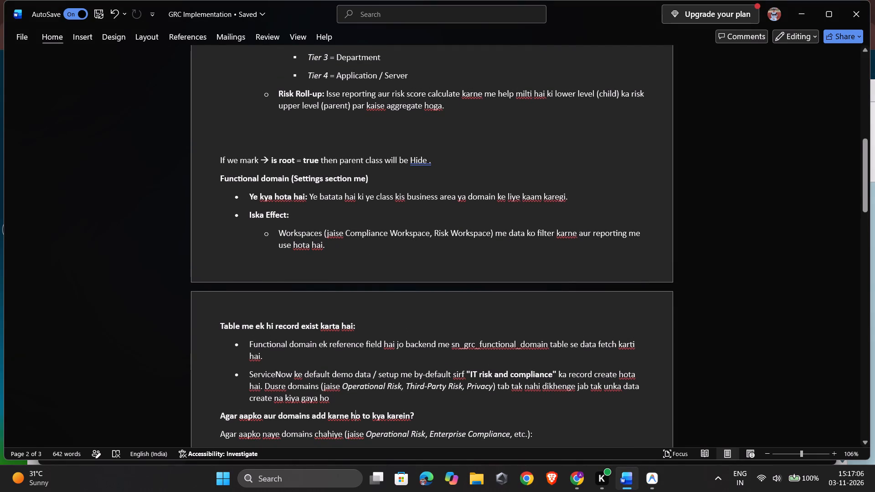
{"action": "scroll", "coordinate": [365, 253], "scroll_direction": "down", "scroll_amount": 3}
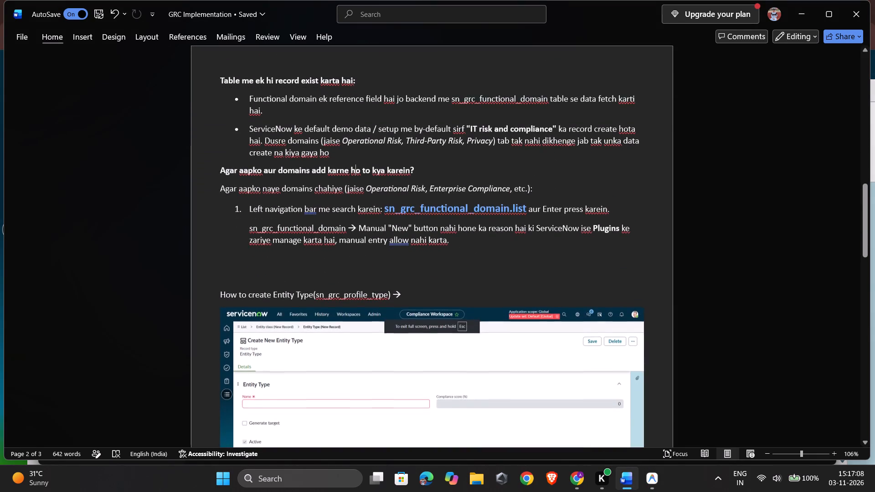
{"action": "scroll", "coordinate": [365, 253], "scroll_direction": "down", "scroll_amount": 2}
{"action": "scroll", "coordinate": [365, 253], "scroll_direction": "up", "scroll_amount": 1}
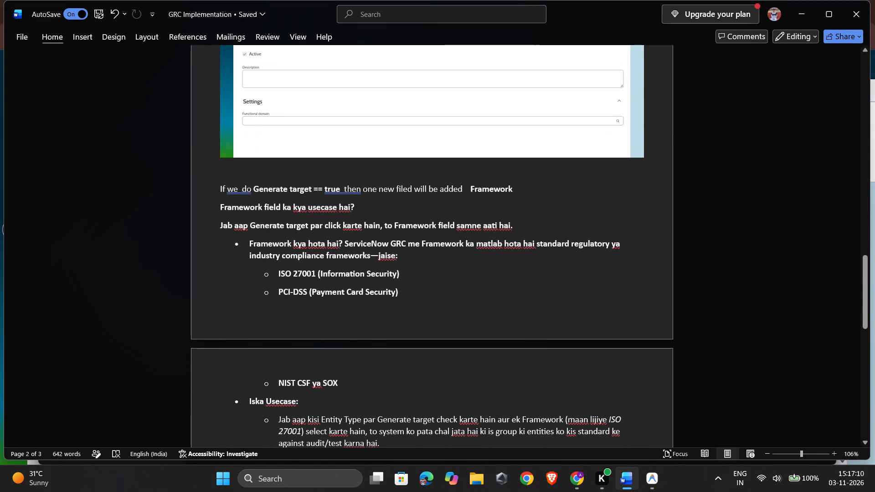
{"action": "scroll", "coordinate": [365, 253], "scroll_direction": "up", "scroll_amount": 3}
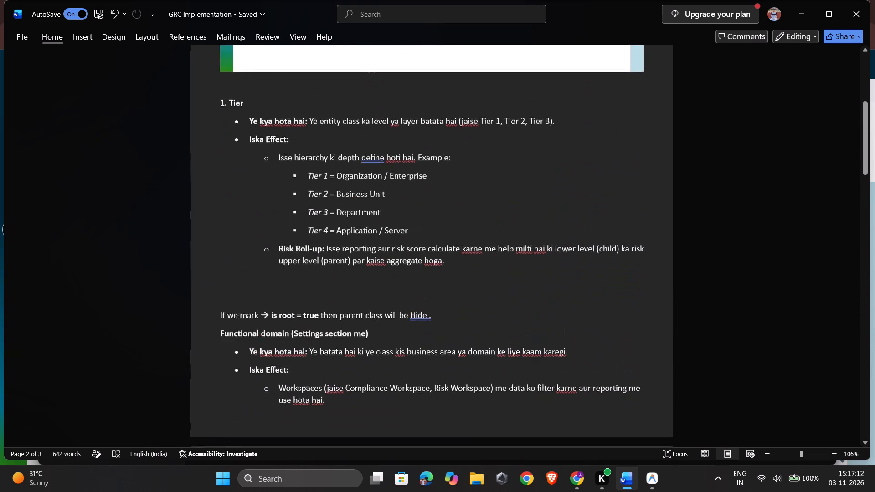
Reread the Entity class notes in Word, covering the form screenshot, Tier, is root and Functional domain.
{"action": "scroll", "coordinate": [365, 253], "scroll_direction": "up", "scroll_amount": 1}
{"action": "scroll", "coordinate": [365, 253], "scroll_direction": "down", "scroll_amount": 1}
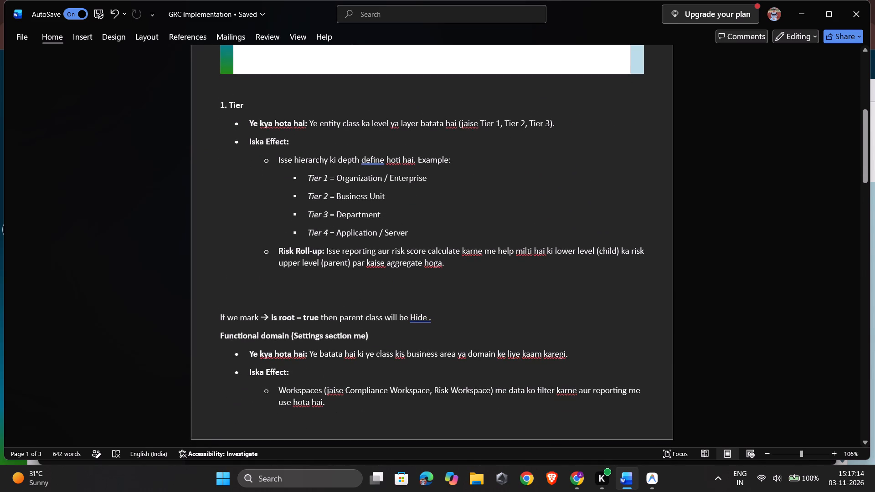
{"action": "scroll", "coordinate": [365, 253], "scroll_direction": "down", "scroll_amount": 1}
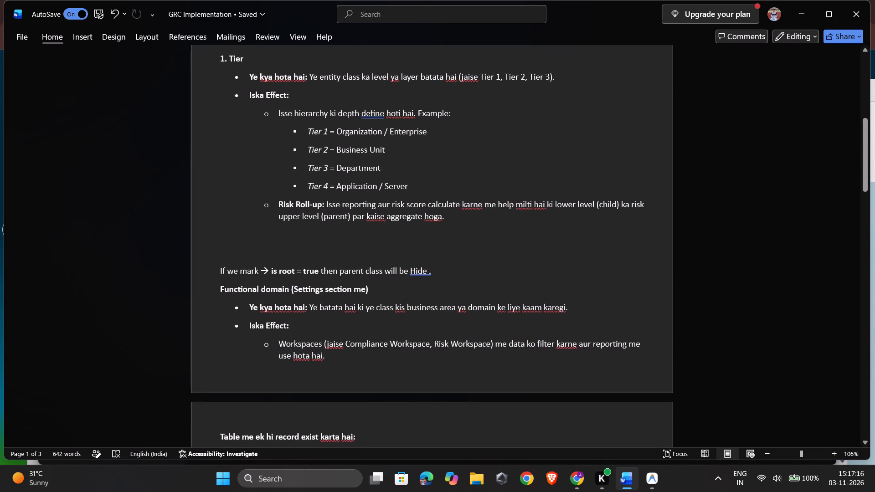
{"action": "scroll", "coordinate": [365, 253], "scroll_direction": "down", "scroll_amount": 1}
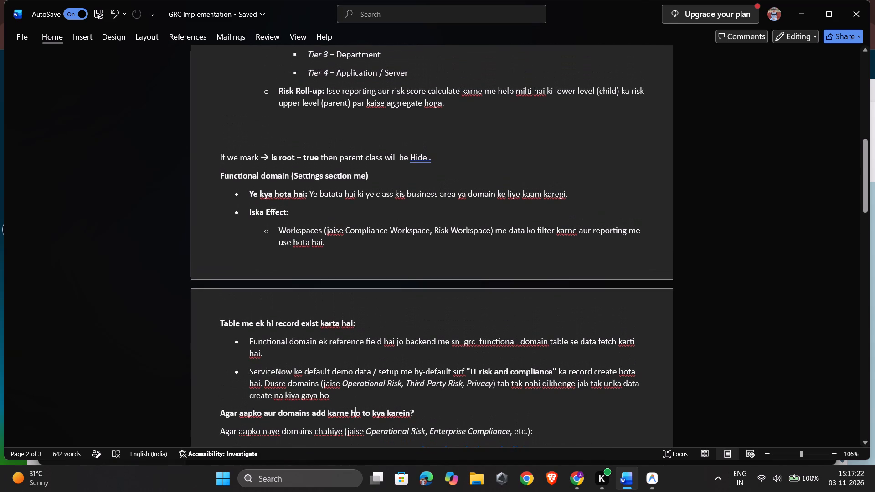
{"action": "scroll", "coordinate": [365, 253], "scroll_direction": "up", "scroll_amount": 2}
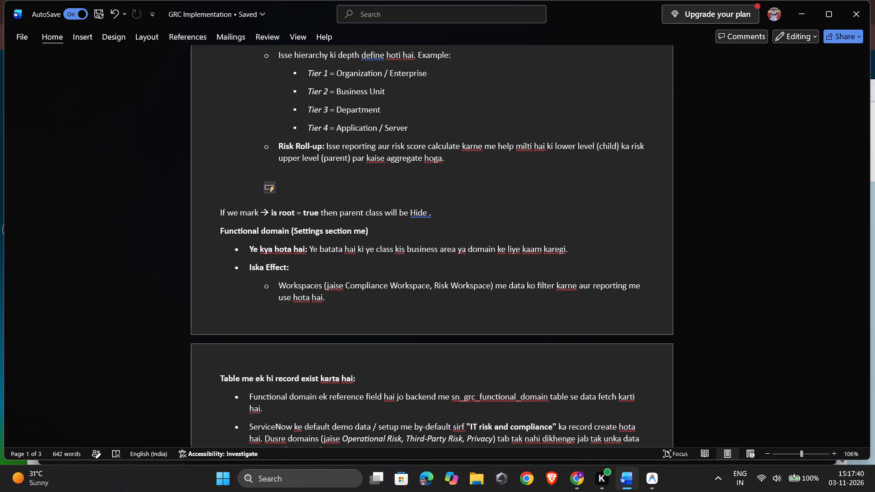
{"action": "scroll", "coordinate": [365, 253], "scroll_direction": "down", "scroll_amount": 2}
{"action": "scroll", "coordinate": [365, 253], "scroll_direction": "up", "scroll_amount": 1}
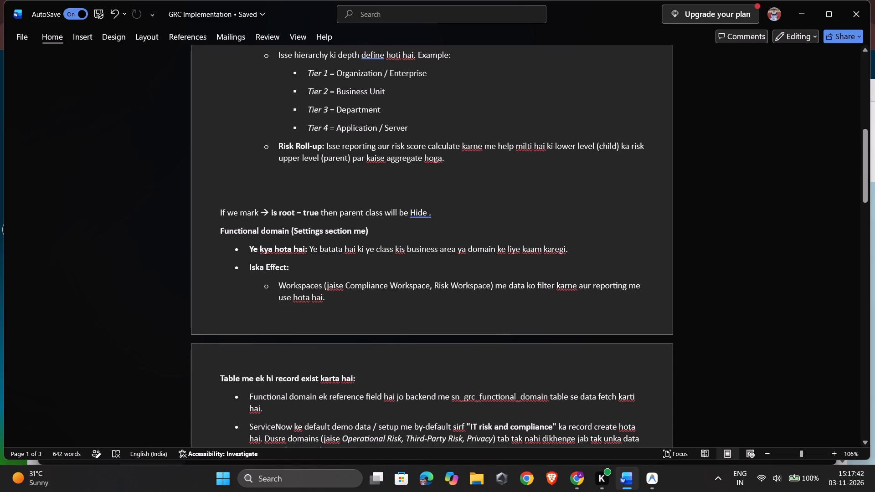
{"action": "scroll", "coordinate": [365, 253], "scroll_direction": "down", "scroll_amount": 2}
{"action": "scroll", "coordinate": [365, 253], "scroll_direction": "up", "scroll_amount": 1}
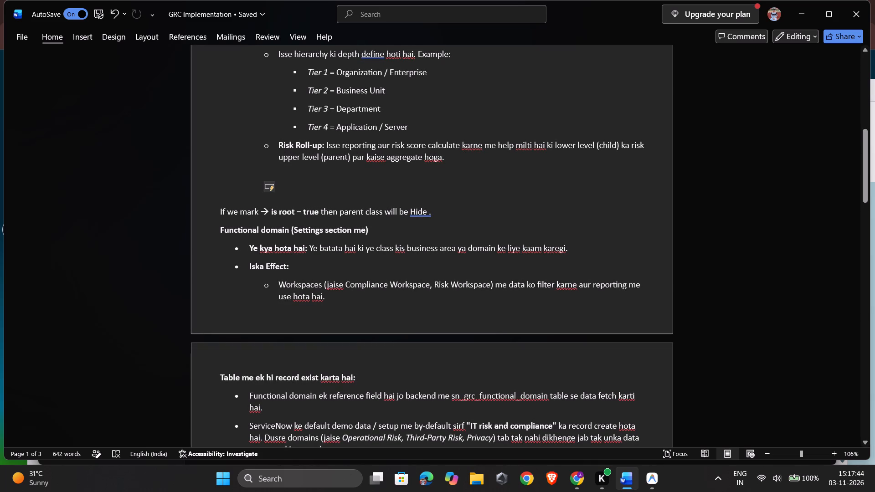
{"action": "scroll", "coordinate": [365, 253], "scroll_direction": "down", "scroll_amount": 1}
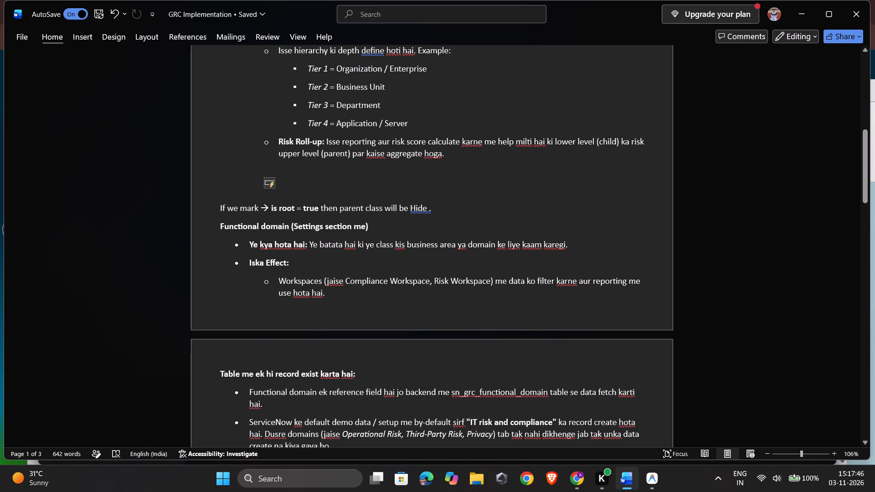
{"action": "left_click", "coordinate": [446, 210]}
{"action": "scroll", "coordinate": [446, 210], "scroll_direction": "up", "scroll_amount": 4}
{"action": "scroll", "coordinate": [446, 210], "scroll_direction": "down", "scroll_amount": 1}
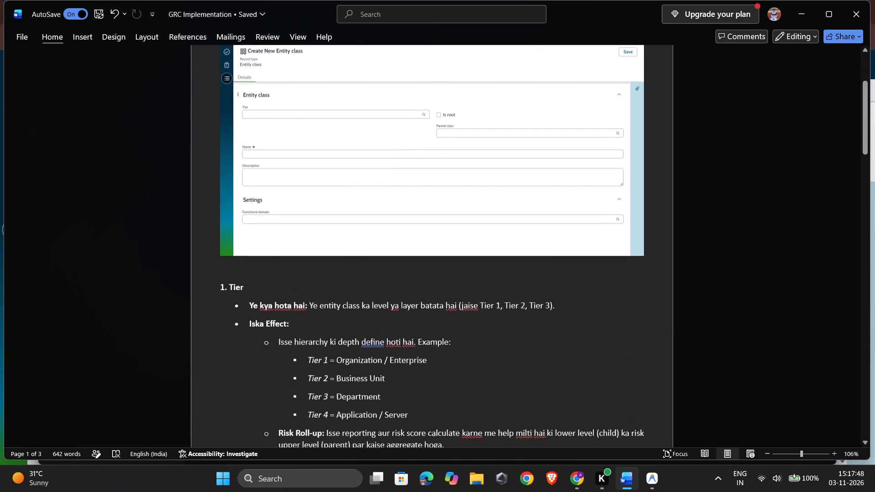
{"action": "scroll", "coordinate": [446, 210], "scroll_direction": "down", "scroll_amount": 2}
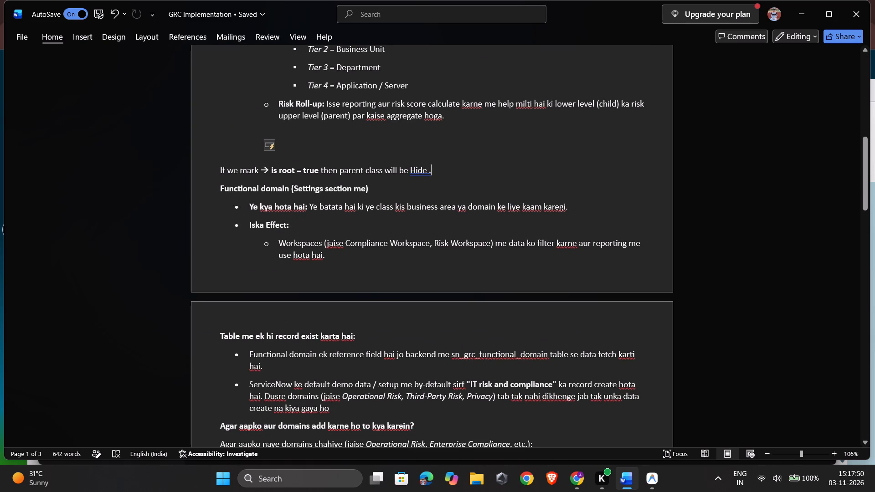
Insert a blank line below the "is root = true" note and delete the empty line directly above it.
{"action": "key", "text": "Return"}
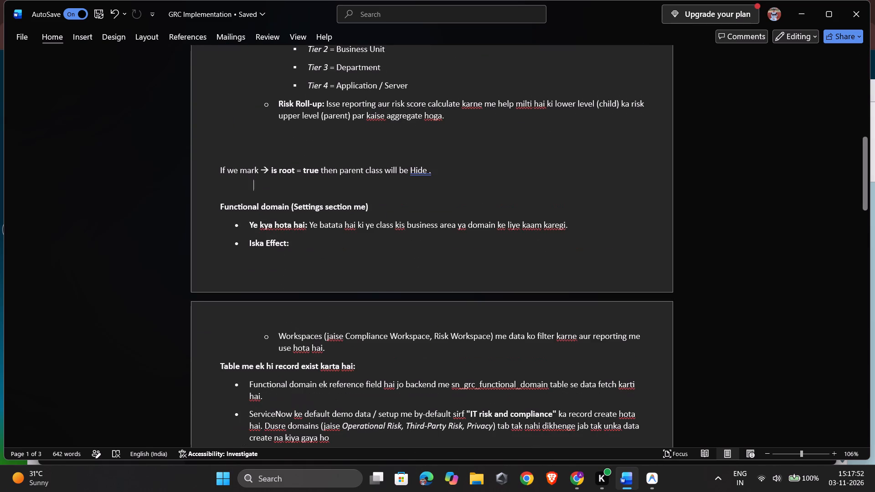
{"action": "left_click", "coordinate": [222, 144]}
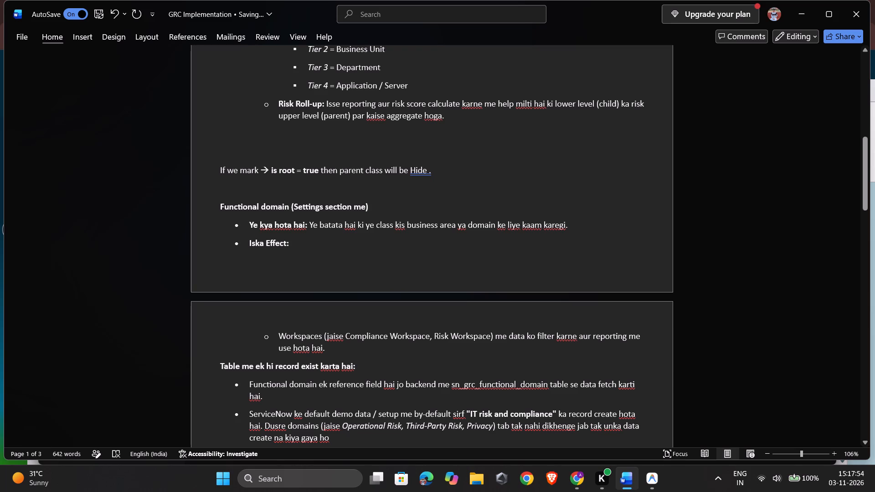
{"action": "key", "text": "Down"}
{"action": "key", "text": "backslash"}
{"action": "key", "text": "BackSpace"}
{"action": "key", "text": "BackSpace"}
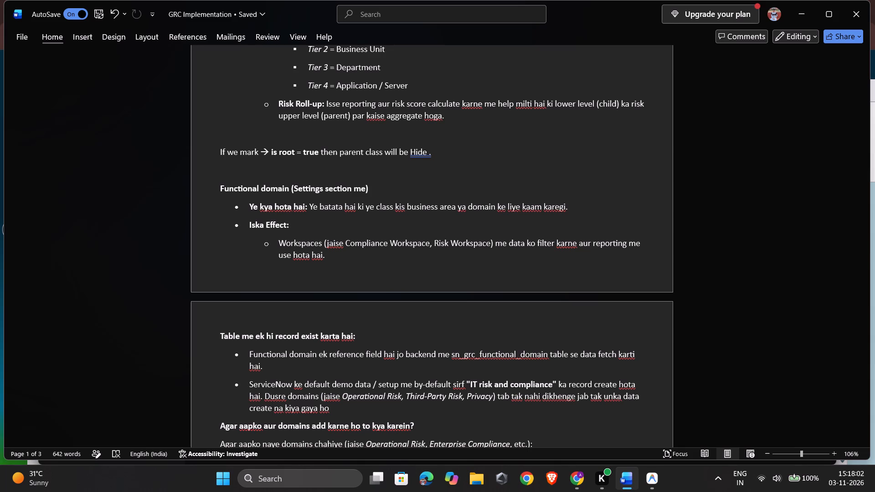
Skim the remaining GRC Implementation notes from the Functional domain table through the closing Generate target recommendation.
{"action": "scroll", "coordinate": [416, 247], "scroll_direction": "down", "scroll_amount": 2}
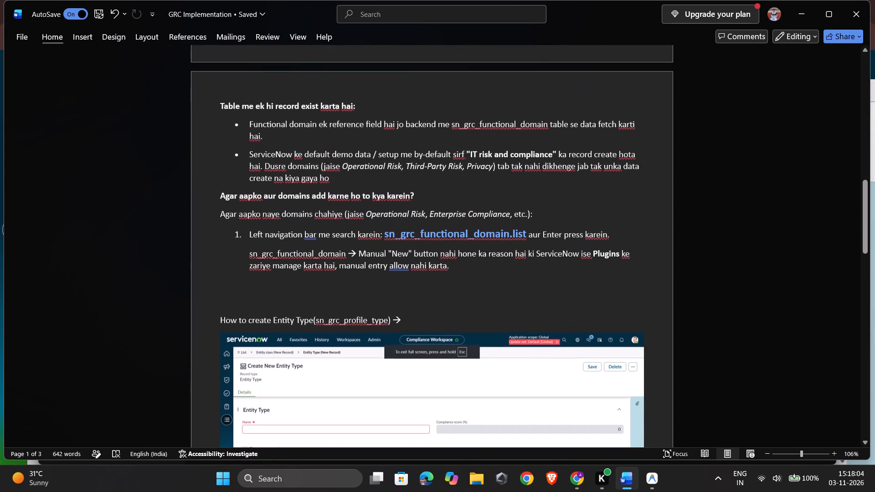
{"action": "scroll", "coordinate": [416, 247], "scroll_direction": "down", "scroll_amount": 3}
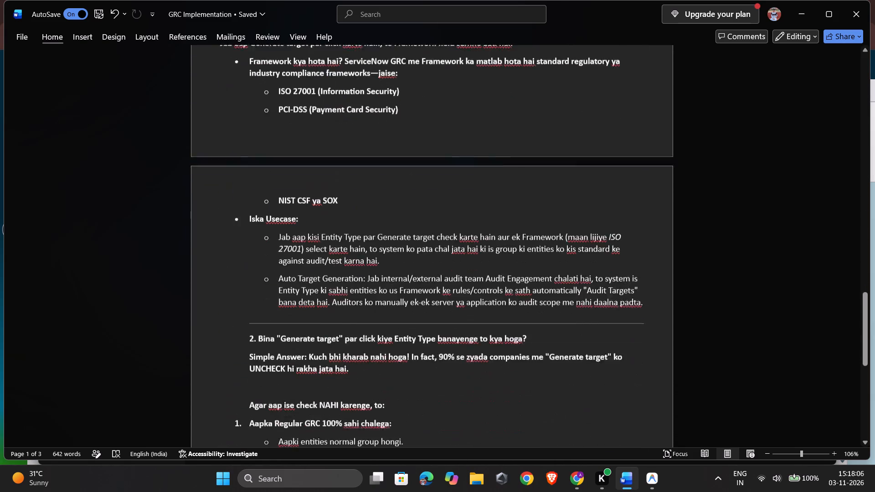
{"action": "scroll", "coordinate": [416, 247], "scroll_direction": "down", "scroll_amount": 2}
{"action": "left_click", "coordinate": [290, 374]}
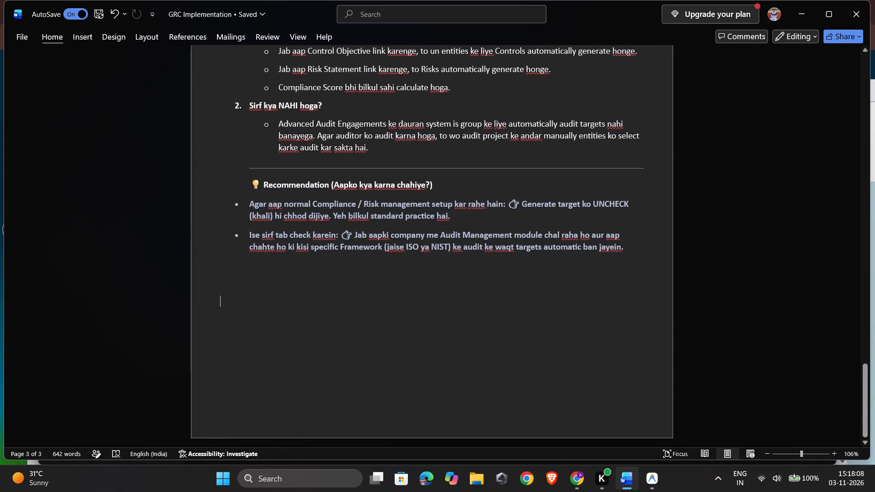
Switch to Chrome and review the new Entity class form and the new Entity Filter form, ending on the Entity class form.
{"action": "key", "text": "alt+Tab"}
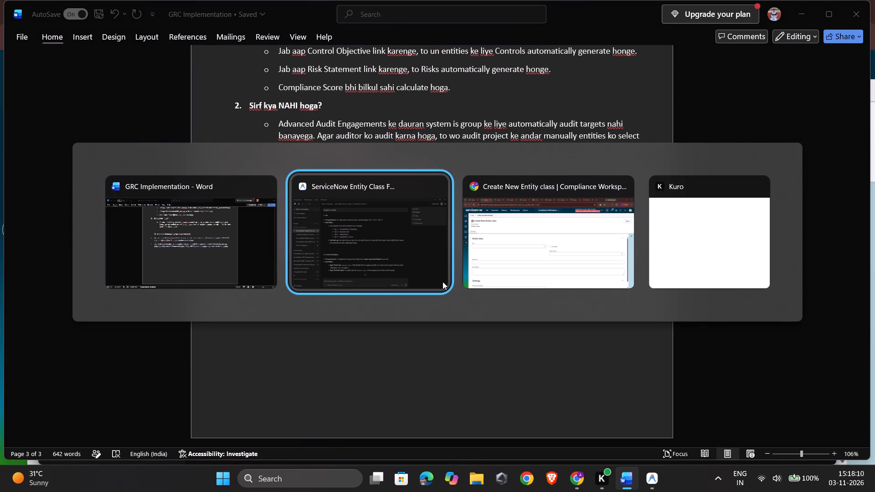
{"action": "key", "text": "alt+Tab"}
{"action": "scroll", "coordinate": [267, 248], "scroll_direction": "down", "scroll_amount": 7}
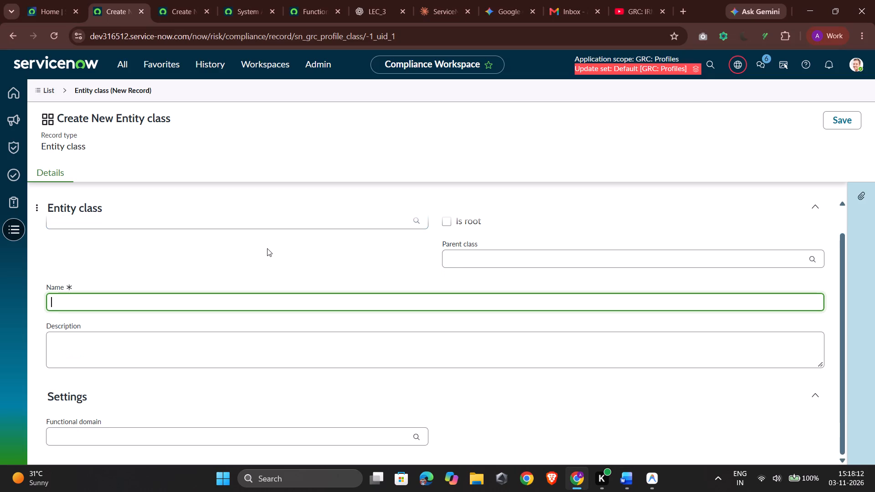
{"action": "scroll", "coordinate": [267, 248], "scroll_direction": "down", "scroll_amount": 1}
{"action": "scroll", "coordinate": [267, 248], "scroll_direction": "up", "scroll_amount": 6}
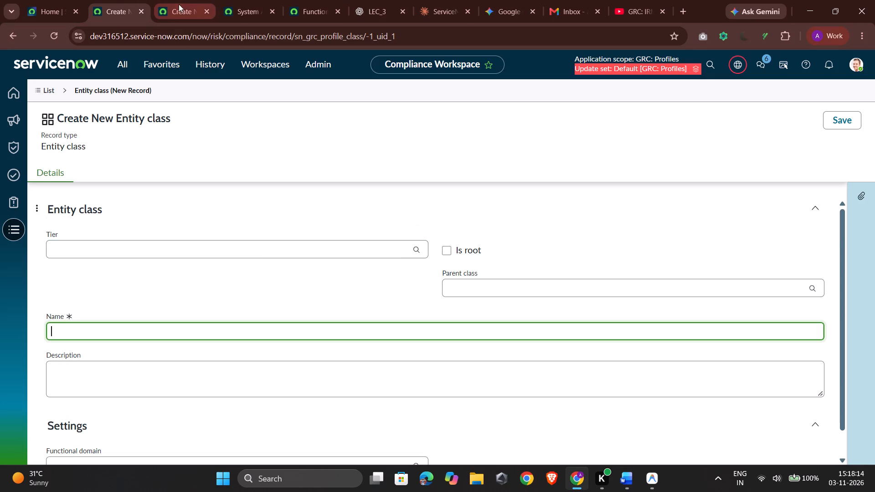
{"action": "left_click", "coordinate": [194, 0]}
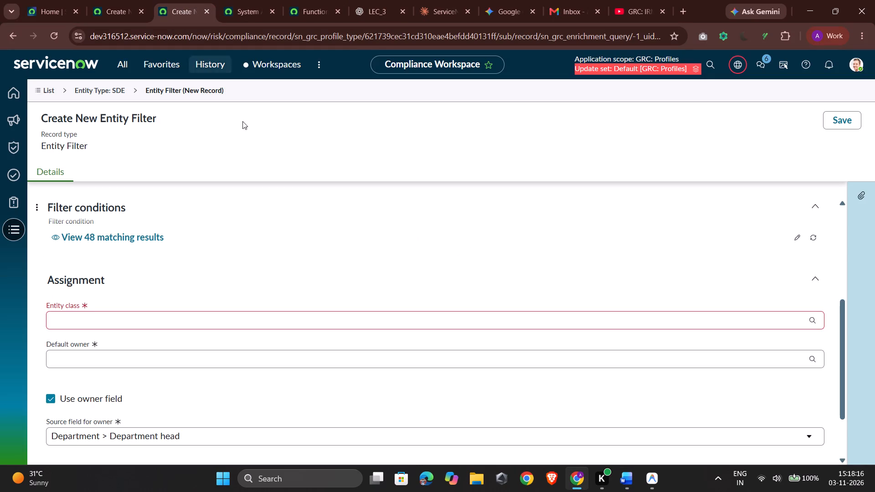
{"action": "scroll", "coordinate": [270, 171], "scroll_direction": "up", "scroll_amount": 3}
{"action": "scroll", "coordinate": [295, 266], "scroll_direction": "up", "scroll_amount": 1}
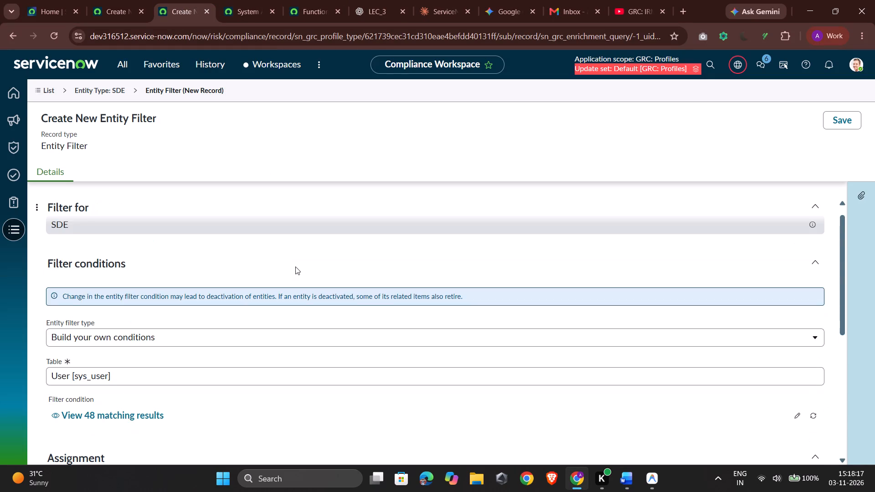
{"action": "left_click", "coordinate": [111, 6]}
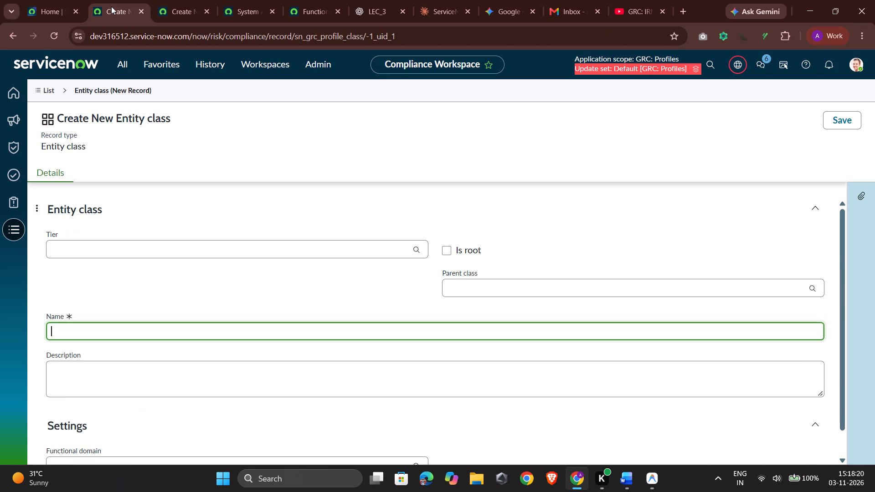
{"action": "left_click", "coordinate": [117, 17]}
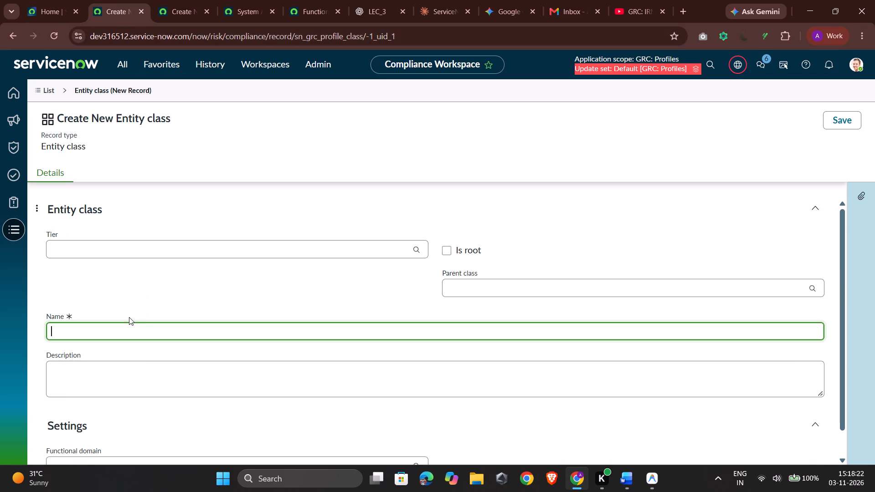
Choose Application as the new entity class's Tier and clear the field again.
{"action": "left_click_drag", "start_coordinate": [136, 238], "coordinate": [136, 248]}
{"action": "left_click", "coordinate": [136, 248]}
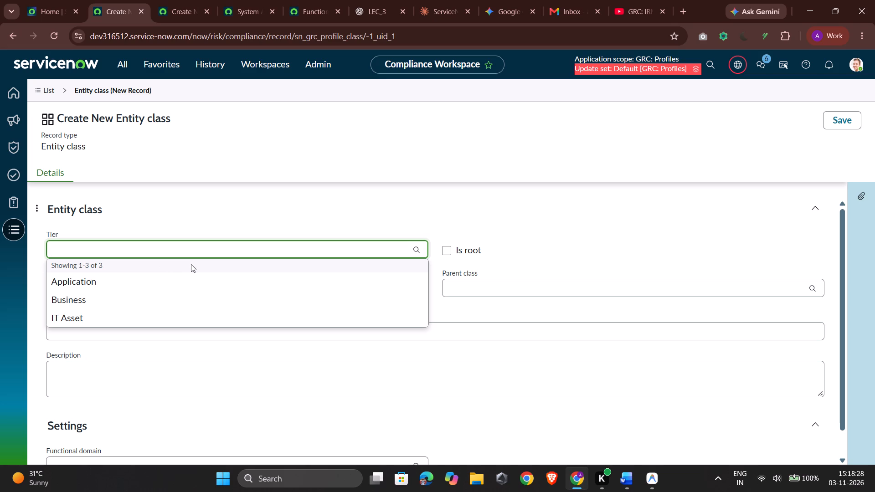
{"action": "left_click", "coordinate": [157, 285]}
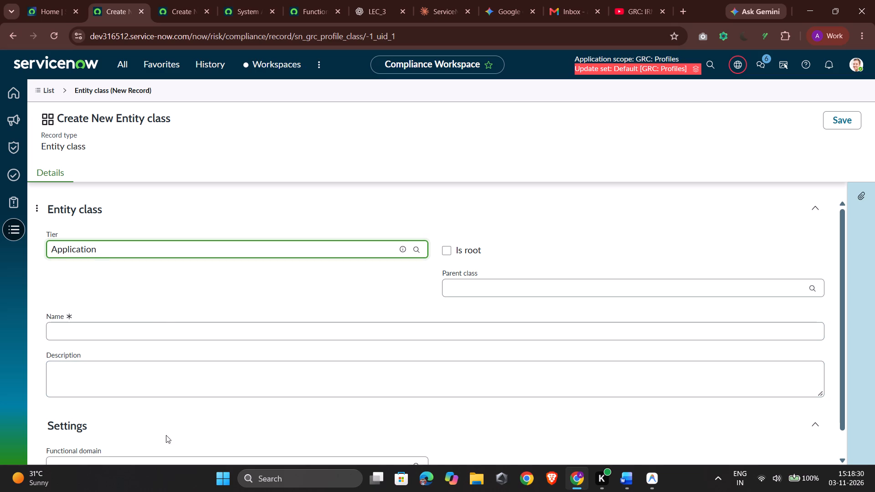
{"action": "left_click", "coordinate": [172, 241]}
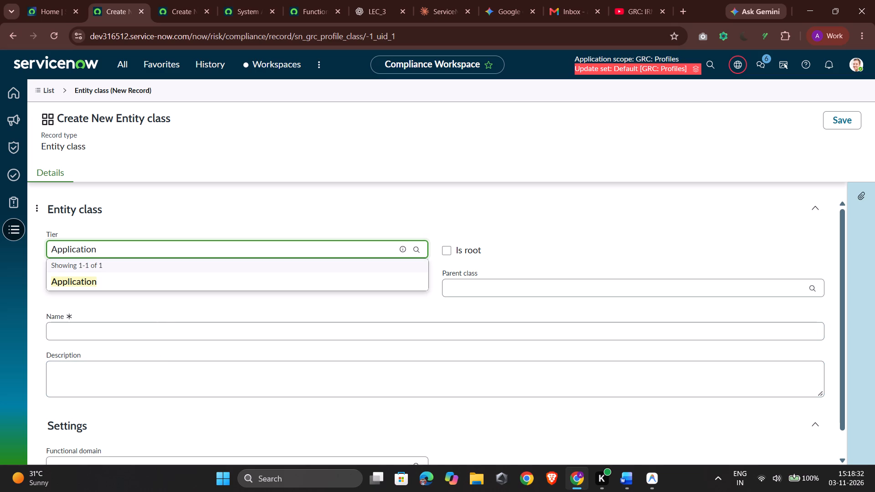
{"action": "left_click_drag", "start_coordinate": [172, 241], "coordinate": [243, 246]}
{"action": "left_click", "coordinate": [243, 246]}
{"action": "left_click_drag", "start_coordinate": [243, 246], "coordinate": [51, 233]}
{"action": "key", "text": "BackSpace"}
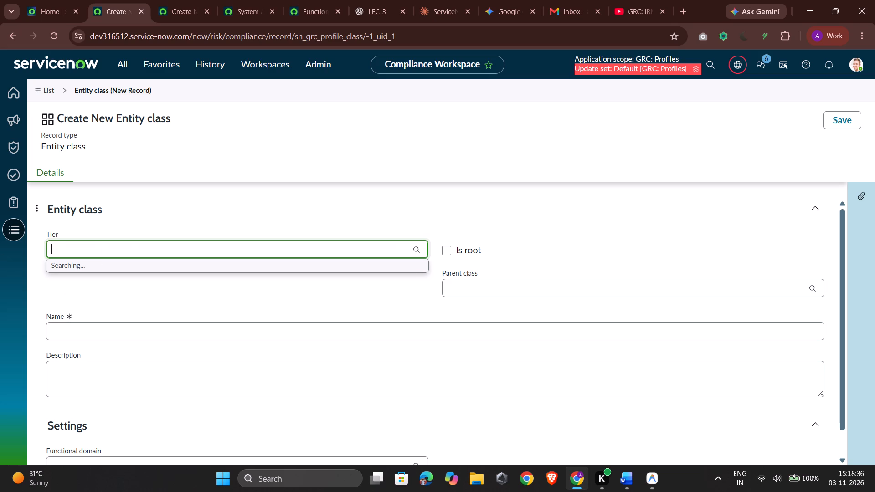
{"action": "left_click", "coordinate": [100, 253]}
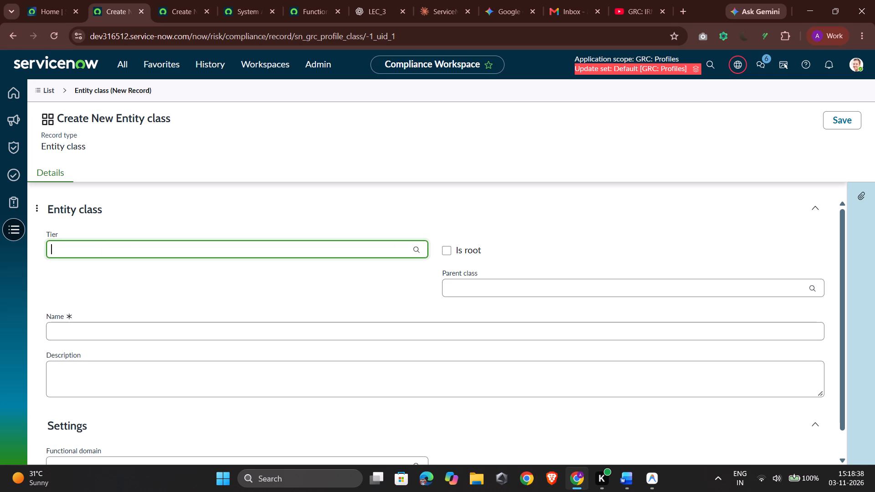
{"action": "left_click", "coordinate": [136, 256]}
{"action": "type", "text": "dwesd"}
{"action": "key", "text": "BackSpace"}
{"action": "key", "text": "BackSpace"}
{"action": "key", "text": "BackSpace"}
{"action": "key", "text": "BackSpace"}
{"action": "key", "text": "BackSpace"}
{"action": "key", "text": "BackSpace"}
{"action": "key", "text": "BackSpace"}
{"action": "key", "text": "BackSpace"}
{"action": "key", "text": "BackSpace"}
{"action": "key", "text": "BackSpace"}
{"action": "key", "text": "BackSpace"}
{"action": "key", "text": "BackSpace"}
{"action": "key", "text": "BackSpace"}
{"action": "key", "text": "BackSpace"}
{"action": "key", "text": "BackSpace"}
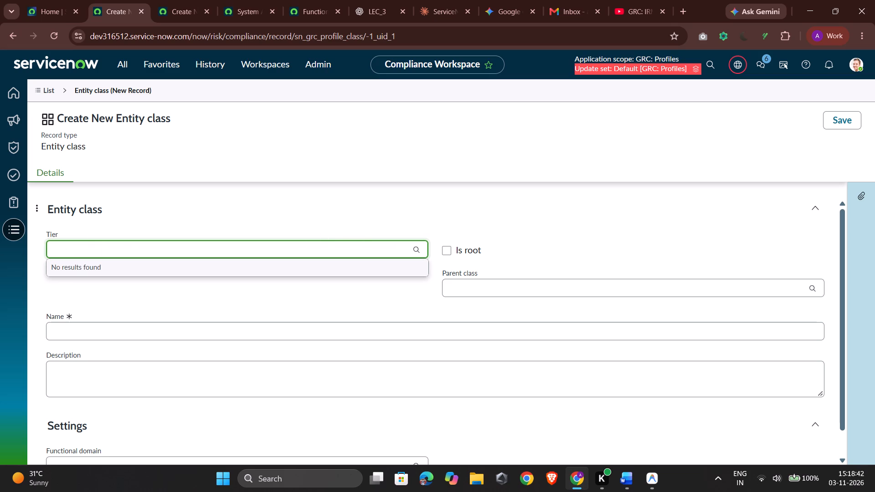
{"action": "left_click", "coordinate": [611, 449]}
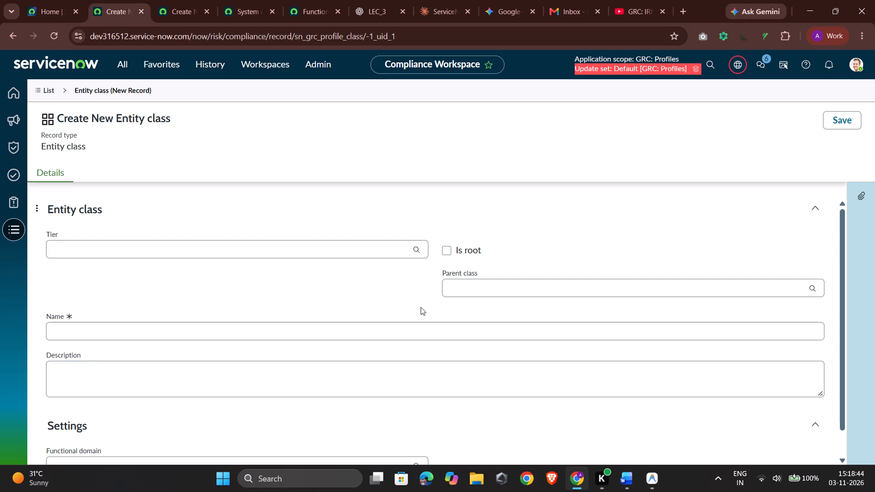
Name the new entity class "LNC Worker".
{"action": "left_click", "coordinate": [336, 327]}
{"action": "type", "text": "LNC"}
{"action": "key", "text": "space"}
{"action": "type", "text": "WORKER"}
{"action": "key", "text": "BackSpace"}
{"action": "key", "text": "BackSpace"}
{"action": "key", "text": "BackSpace"}
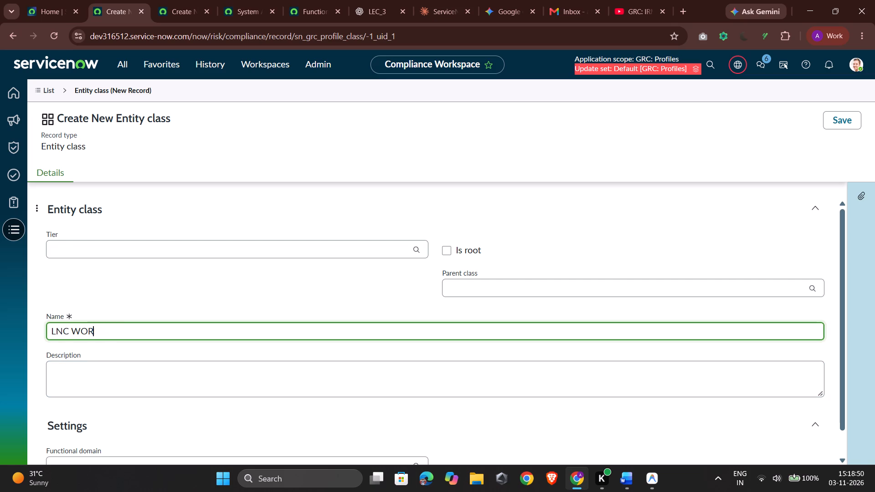
{"action": "key", "text": "BackSpace"}
{"action": "key", "text": "BackSpace"}
{"action": "key", "text": "BackSpace"}
{"action": "type", "text": "Worker"}
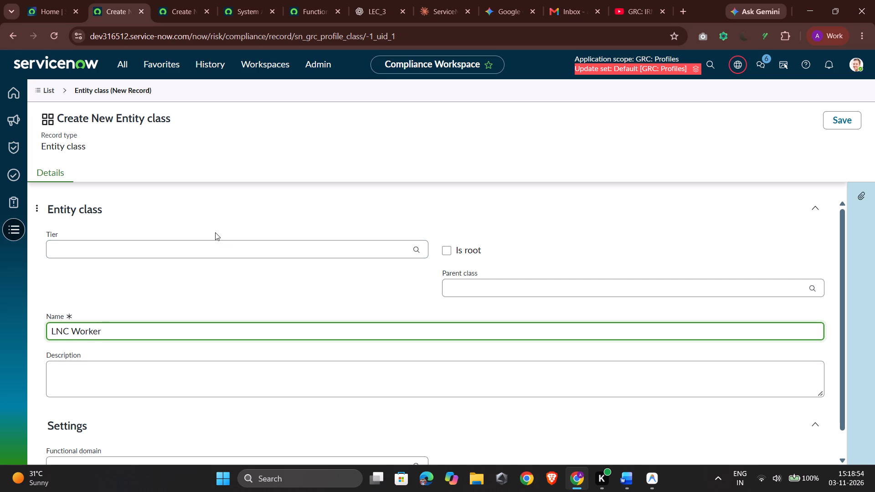
Enter "creating a new entity class" as the entity class's description.
{"action": "left_click", "coordinate": [219, 242]}
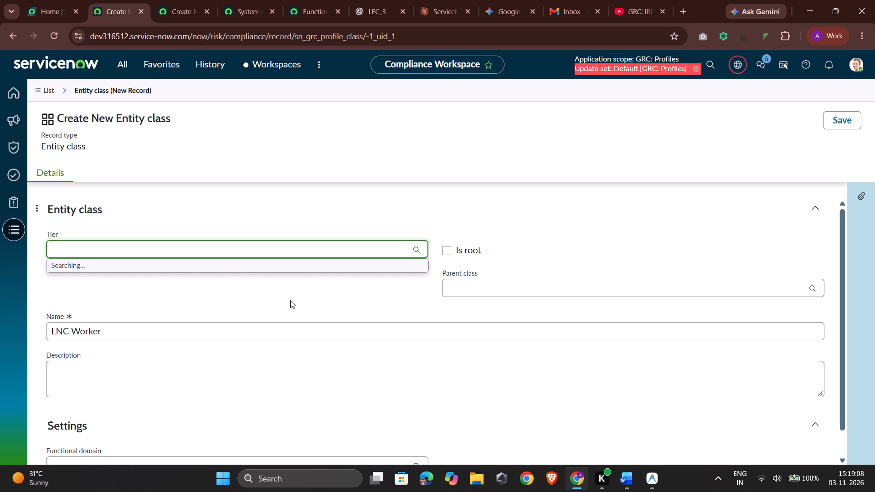
{"action": "scroll", "coordinate": [290, 306], "scroll_direction": "down", "scroll_amount": 1}
{"action": "left_click", "coordinate": [313, 364]}
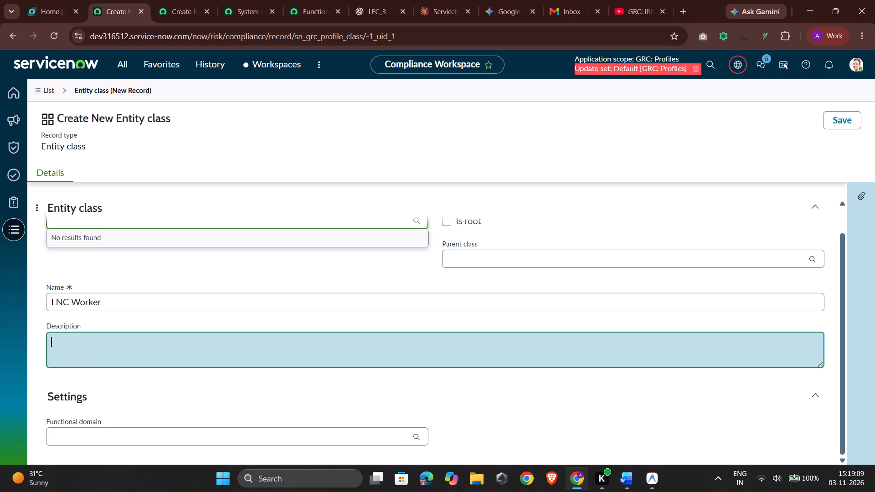
{"action": "scroll", "coordinate": [313, 364], "scroll_direction": "down", "scroll_amount": 2}
{"action": "left_click_drag", "start_coordinate": [278, 388], "coordinate": [188, 362]}
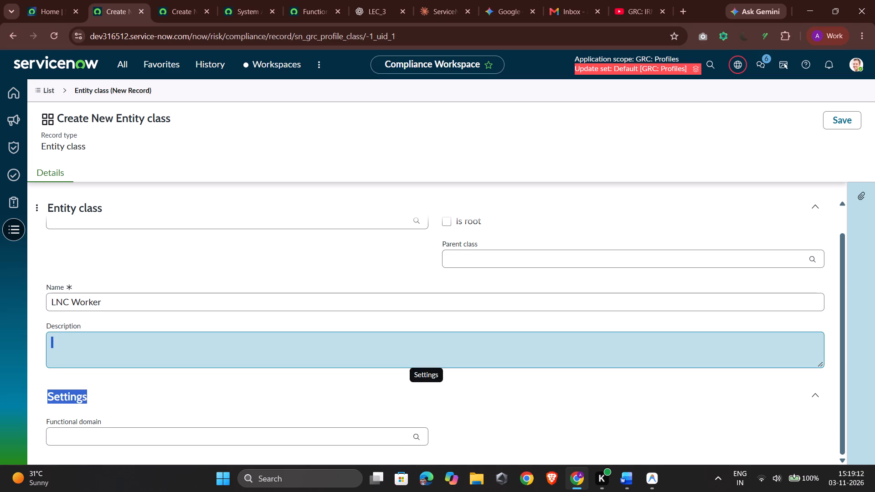
{"action": "left_click_drag", "start_coordinate": [188, 362], "coordinate": [180, 353]}
{"action": "left_click", "coordinate": [180, 353]}
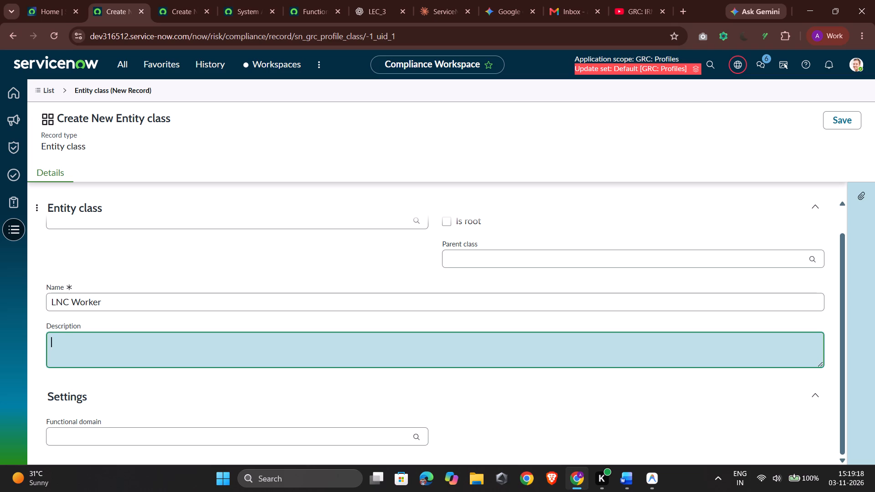
{"action": "type", "text": "creaa"}
{"action": "key", "text": "BackSpace"}
{"action": "key", "text": "BackSpace"}
{"action": "key", "text": "BackSpace"}
{"action": "type", "text": "eat"}
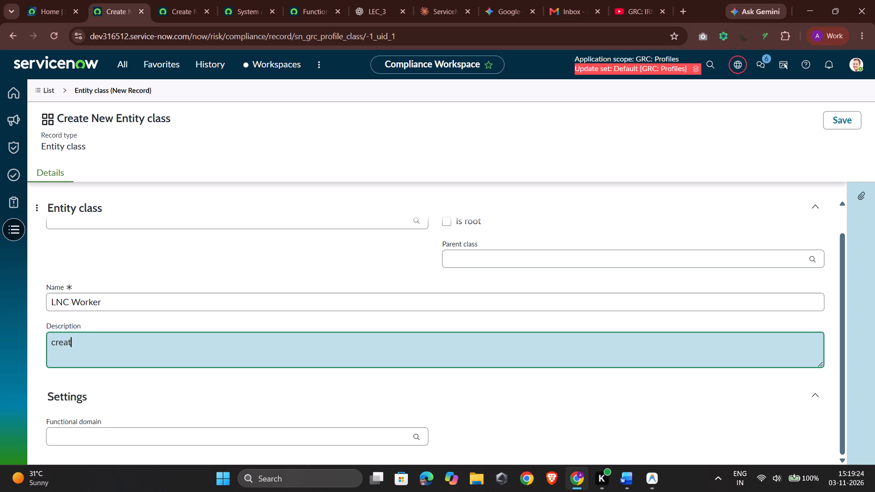
{"action": "key", "text": "BackSpace"}
{"action": "type", "text": "ting a"}
{"action": "key", "text": "space"}
{"action": "type", "text": "new"}
{"action": "key", "text": "BackSpace"}
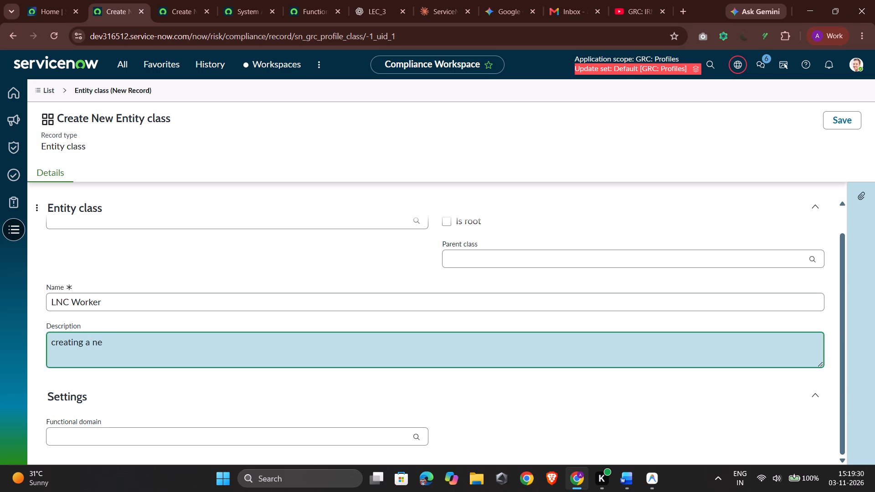
{"action": "key", "text": "BackSpace"}
{"action": "key", "text": "BackSpace"}
{"action": "type", "text": "new"}
{"action": "key", "text": "space"}
{"action": "type", "text": "entity class"}
{"action": "key", "text": "space"}
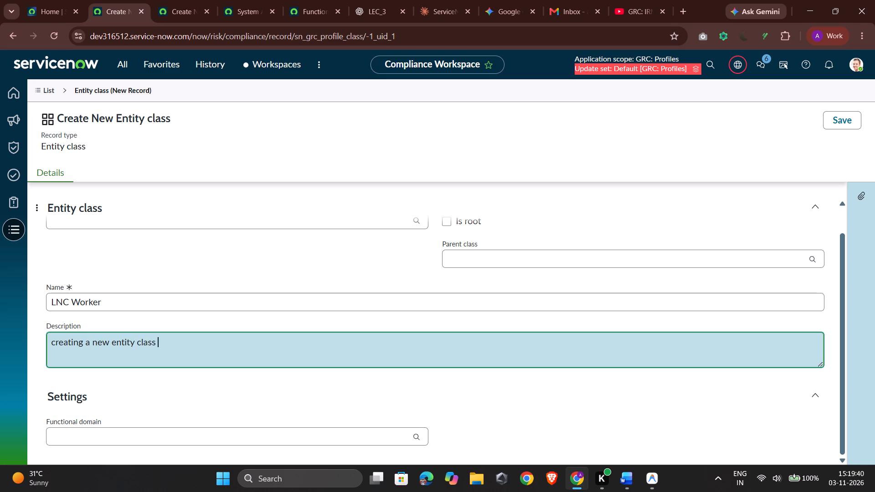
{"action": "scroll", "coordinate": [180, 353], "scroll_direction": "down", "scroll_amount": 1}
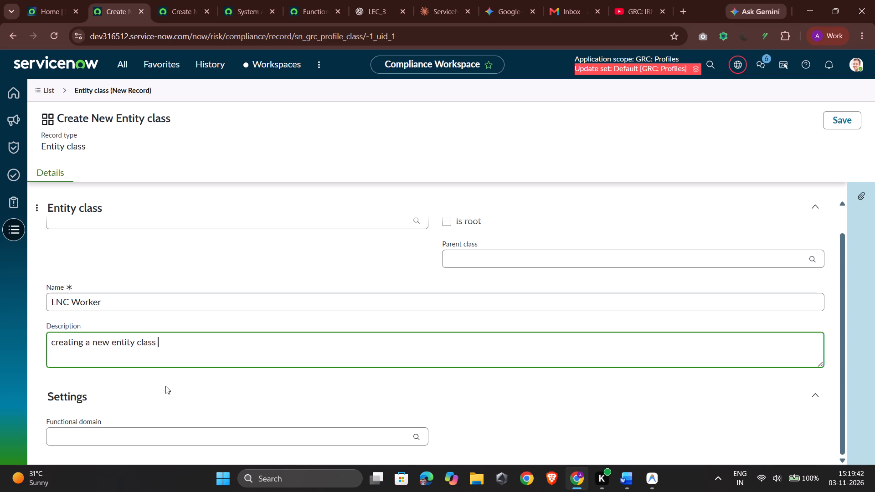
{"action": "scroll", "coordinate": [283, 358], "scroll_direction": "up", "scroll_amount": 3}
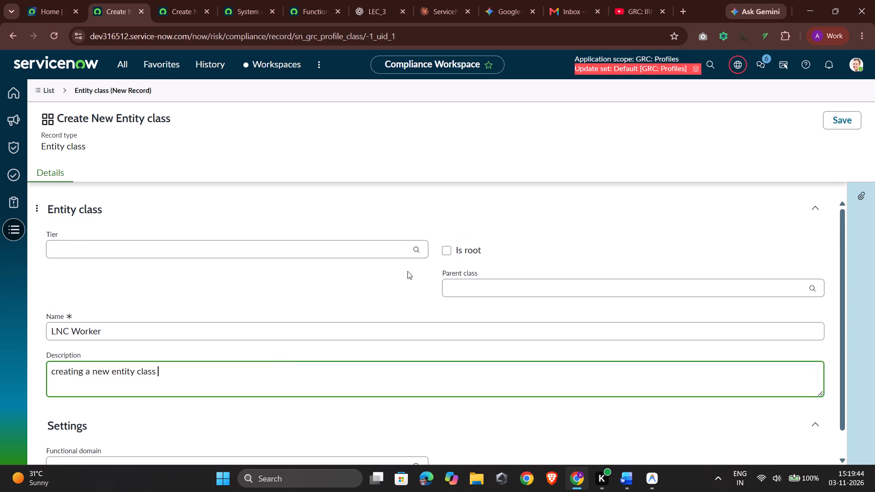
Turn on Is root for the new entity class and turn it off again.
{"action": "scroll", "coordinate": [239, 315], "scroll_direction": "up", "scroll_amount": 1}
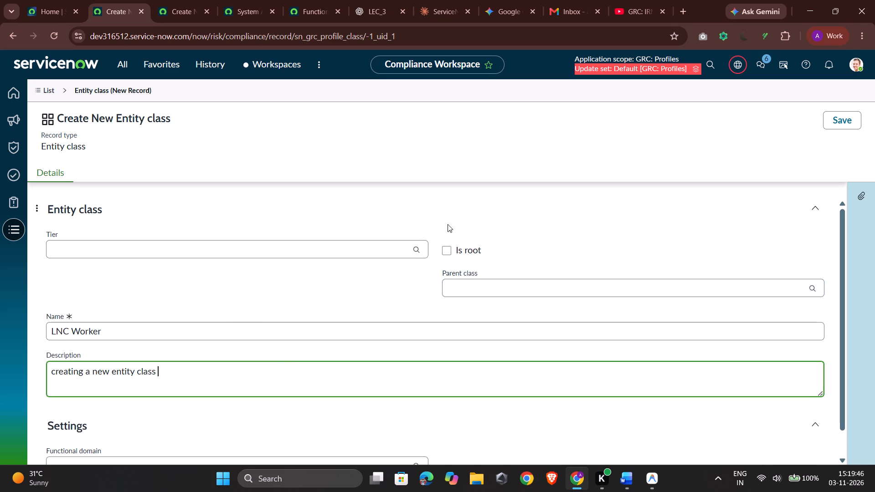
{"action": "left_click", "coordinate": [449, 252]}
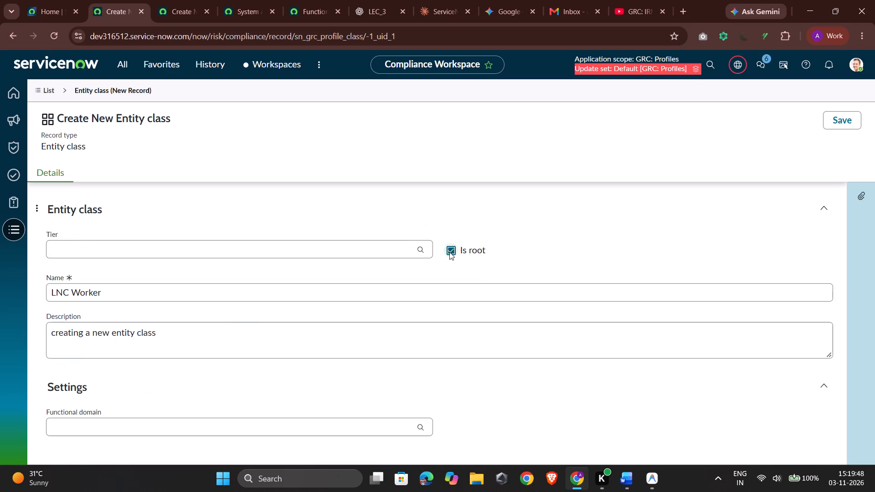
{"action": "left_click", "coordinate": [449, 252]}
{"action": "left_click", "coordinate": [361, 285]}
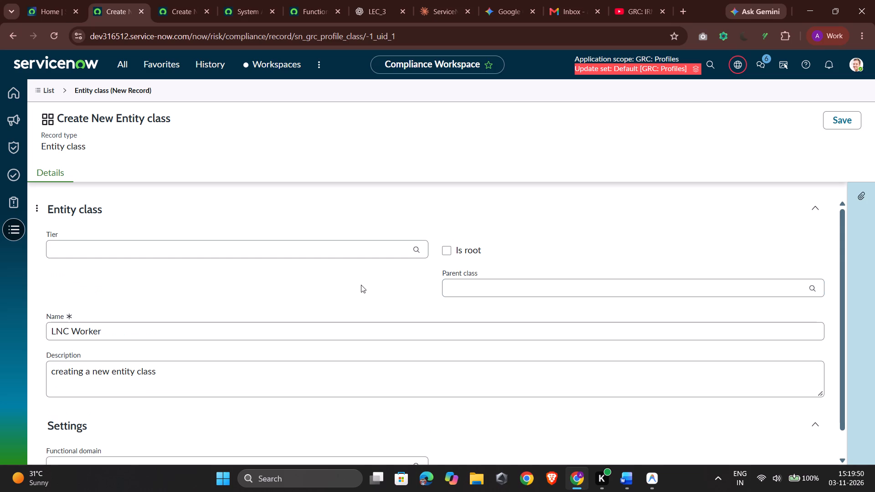
Save the new LNC Worker entity class.
{"action": "scroll", "coordinate": [375, 277], "scroll_direction": "right", "scroll_amount": 5}
{"action": "left_click", "coordinate": [855, 120]}
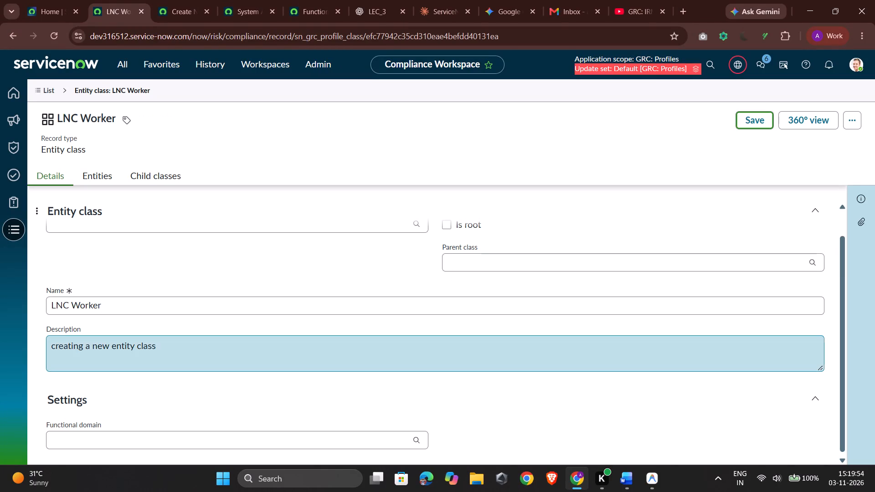
Review the saved LNC Worker record's details and its related Entities list.
{"action": "scroll", "coordinate": [243, 273], "scroll_direction": "down", "scroll_amount": 2}
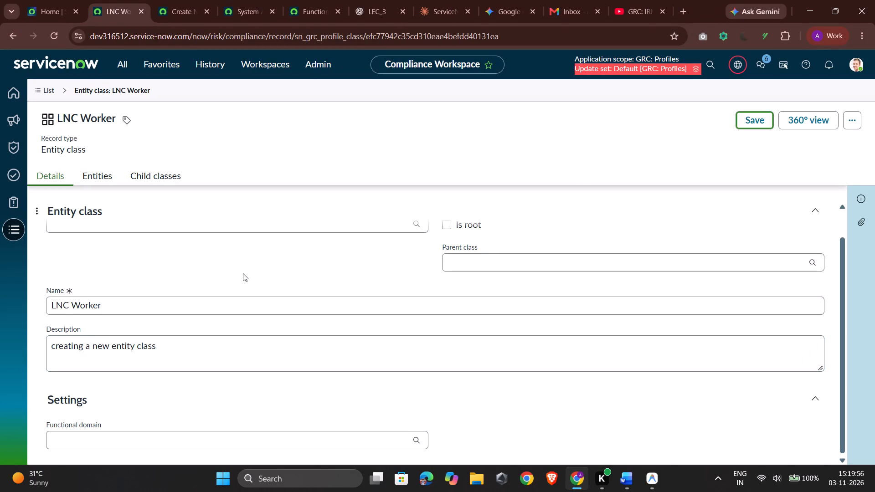
{"action": "scroll", "coordinate": [243, 273], "scroll_direction": "down", "scroll_amount": 1}
{"action": "scroll", "coordinate": [243, 273], "scroll_direction": "up", "scroll_amount": 8}
{"action": "scroll", "coordinate": [243, 273], "scroll_direction": "down", "scroll_amount": 3}
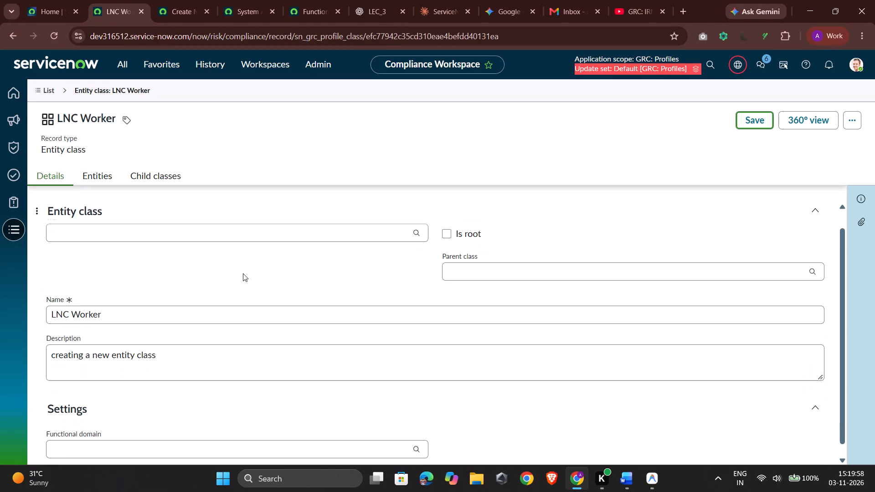
{"action": "scroll", "coordinate": [243, 273], "scroll_direction": "up", "scroll_amount": 4}
{"action": "scroll", "coordinate": [243, 273], "scroll_direction": "down", "scroll_amount": 4}
{"action": "scroll", "coordinate": [243, 273], "scroll_direction": "up", "scroll_amount": 2}
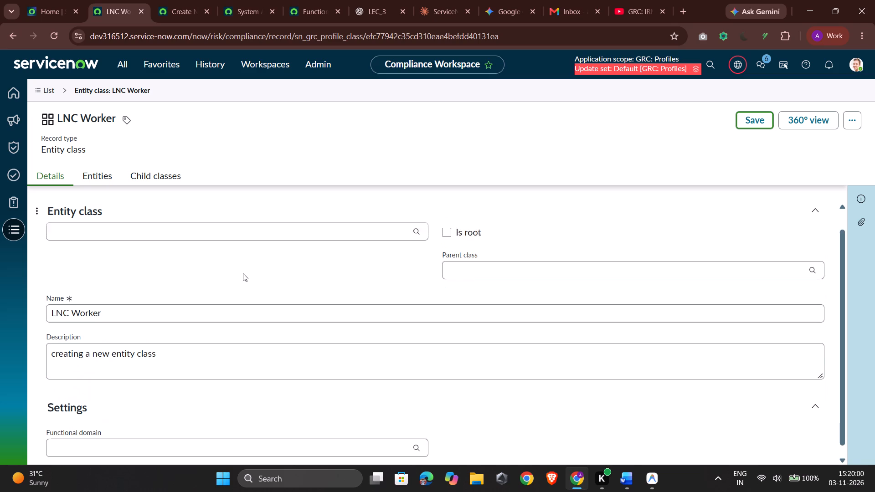
{"action": "scroll", "coordinate": [243, 273], "scroll_direction": "up", "scroll_amount": 2}
{"action": "scroll", "coordinate": [243, 273], "scroll_direction": "down", "scroll_amount": 10}
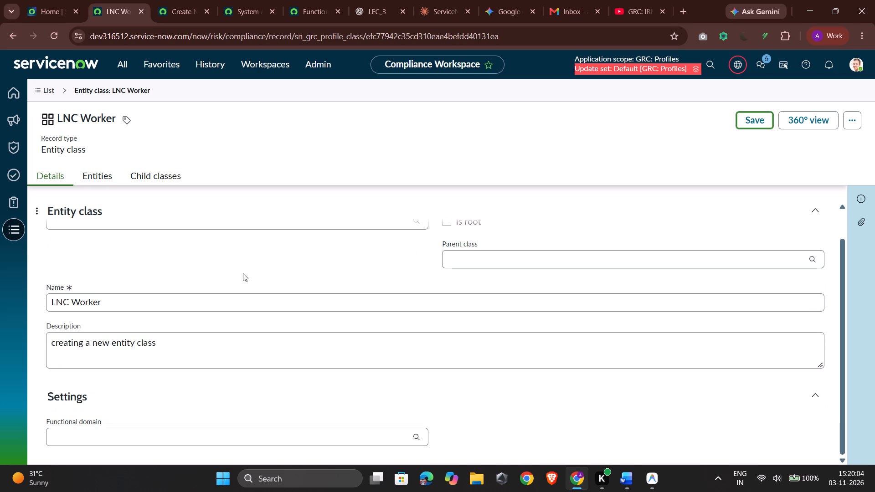
{"action": "scroll", "coordinate": [243, 273], "scroll_direction": "up", "scroll_amount": 3}
{"action": "scroll", "coordinate": [243, 273], "scroll_direction": "down", "scroll_amount": 4}
{"action": "scroll", "coordinate": [243, 273], "scroll_direction": "up", "scroll_amount": 3}
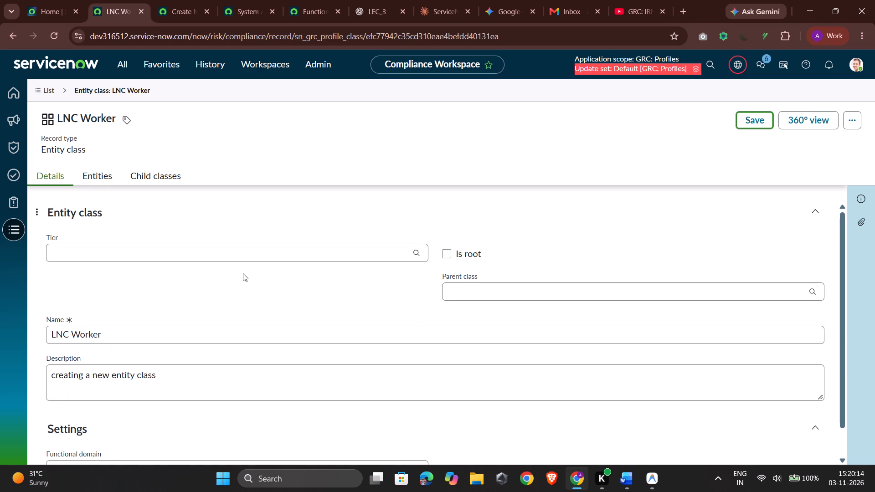
{"action": "scroll", "coordinate": [243, 273], "scroll_direction": "down", "scroll_amount": 1}
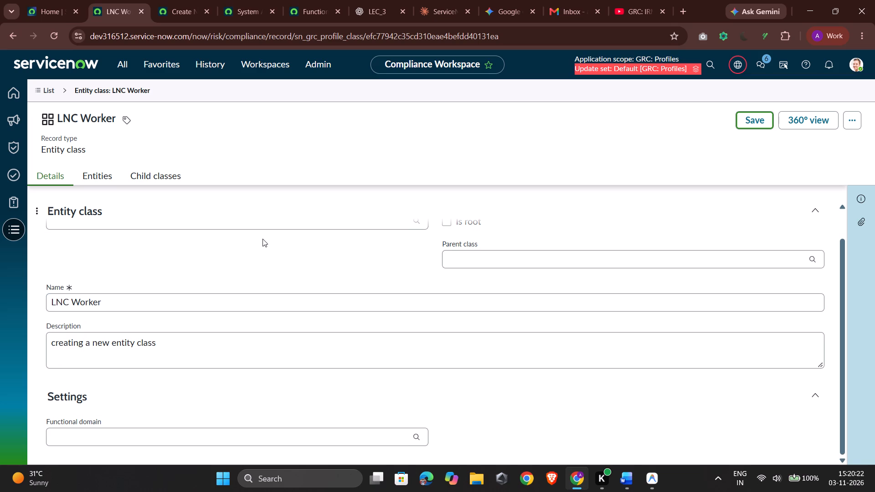
{"action": "scroll", "coordinate": [262, 239], "scroll_direction": "down", "scroll_amount": 2}
{"action": "scroll", "coordinate": [289, 334], "scroll_direction": "down", "scroll_amount": 3}
{"action": "scroll", "coordinate": [289, 334], "scroll_direction": "up", "scroll_amount": 1}
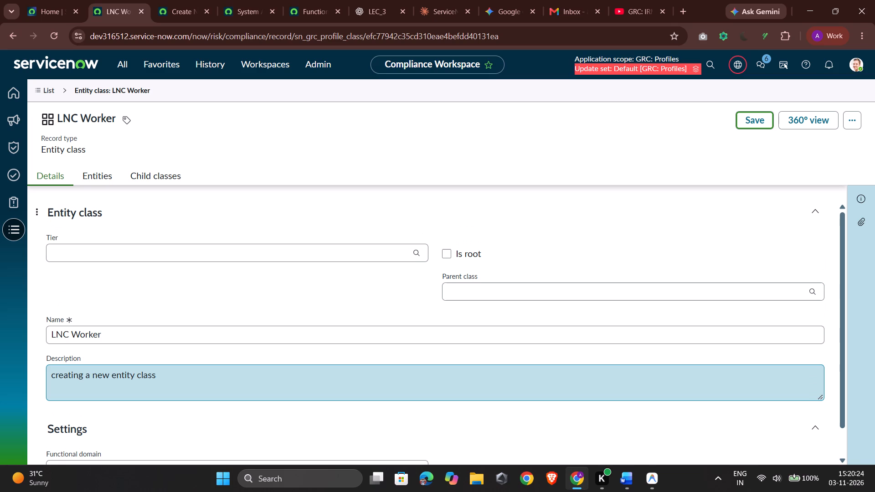
{"action": "scroll", "coordinate": [289, 334], "scroll_direction": "up", "scroll_amount": 1}
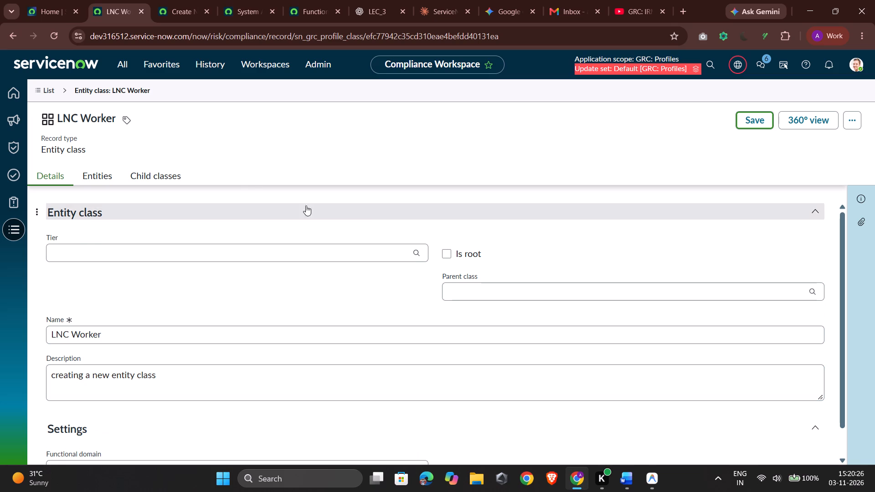
{"action": "left_click", "coordinate": [104, 168]}
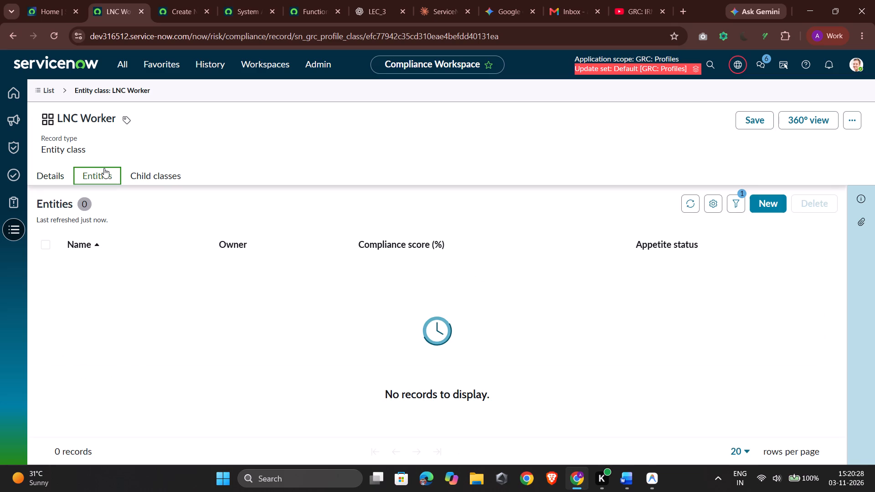
{"action": "left_click", "coordinate": [48, 177]}
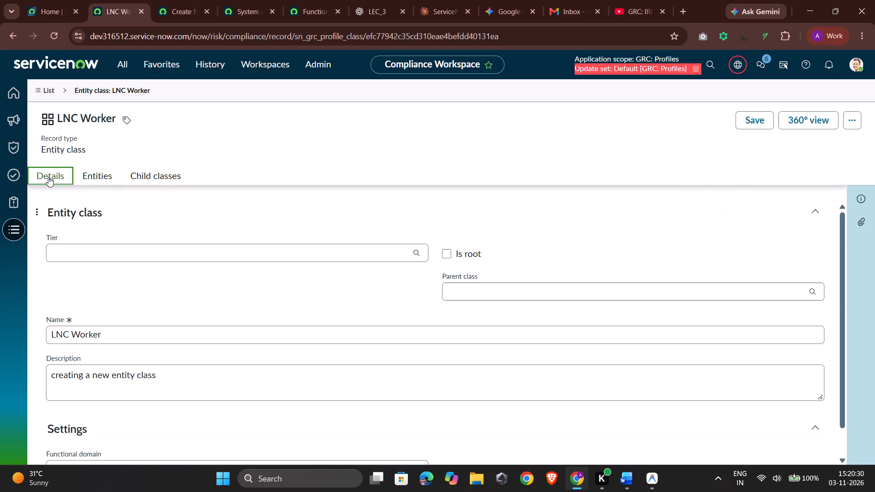
{"action": "left_click", "coordinate": [91, 180]}
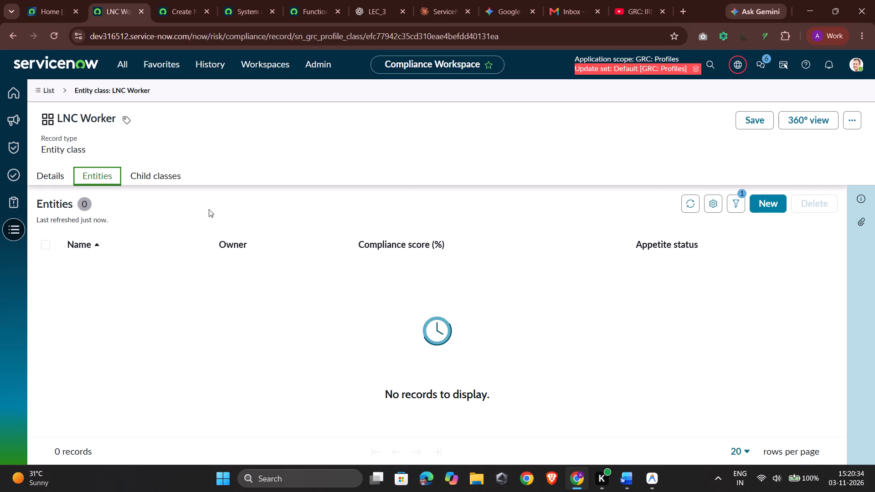
In the new Entity Filter form for entity type SDE, set the Entity class to LNC Worker.
{"action": "left_click", "coordinate": [187, 0]}
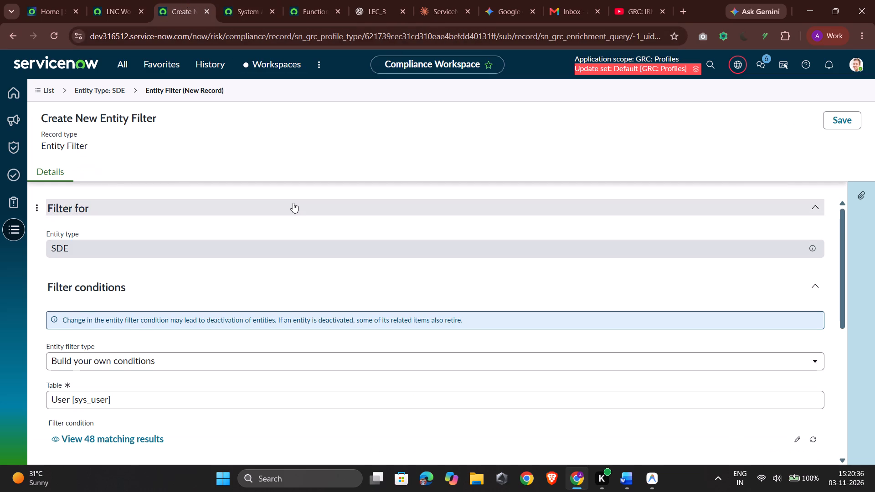
{"action": "scroll", "coordinate": [293, 203], "scroll_direction": "down", "scroll_amount": 2}
{"action": "scroll", "coordinate": [298, 362], "scroll_direction": "down", "scroll_amount": 1}
{"action": "left_click", "coordinate": [349, 358]}
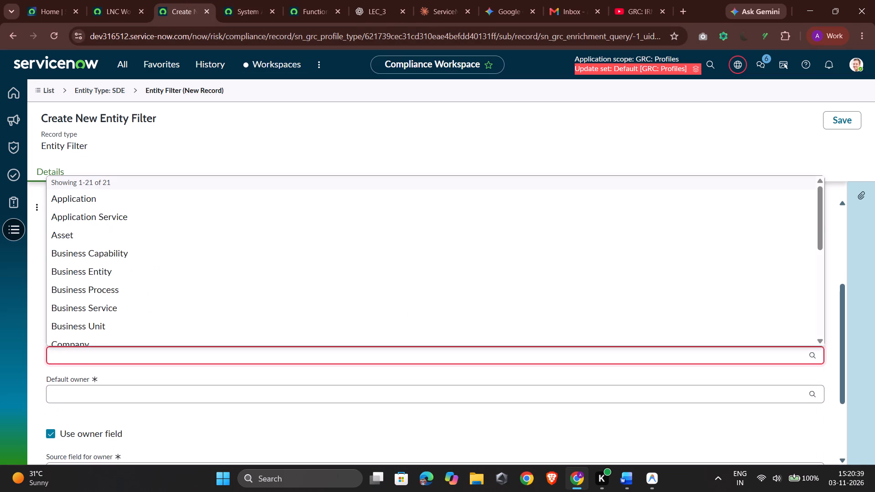
{"action": "key", "text": "l"}
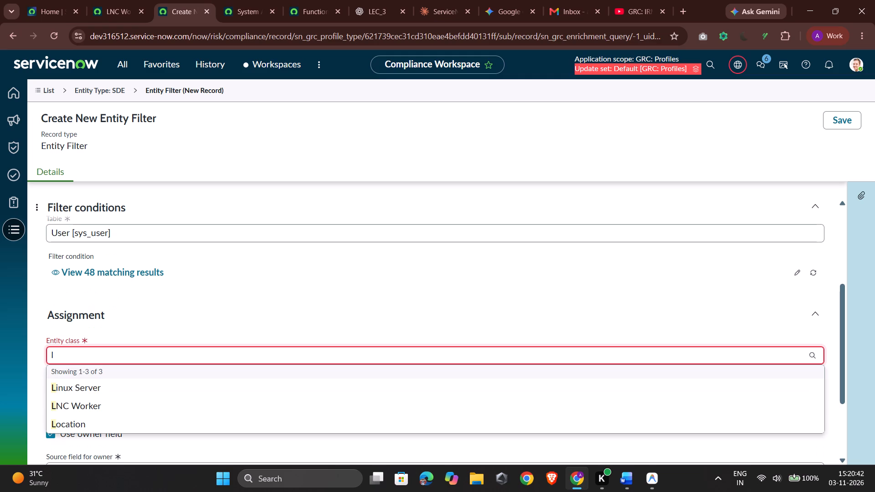
{"action": "left_click", "coordinate": [249, 410]}
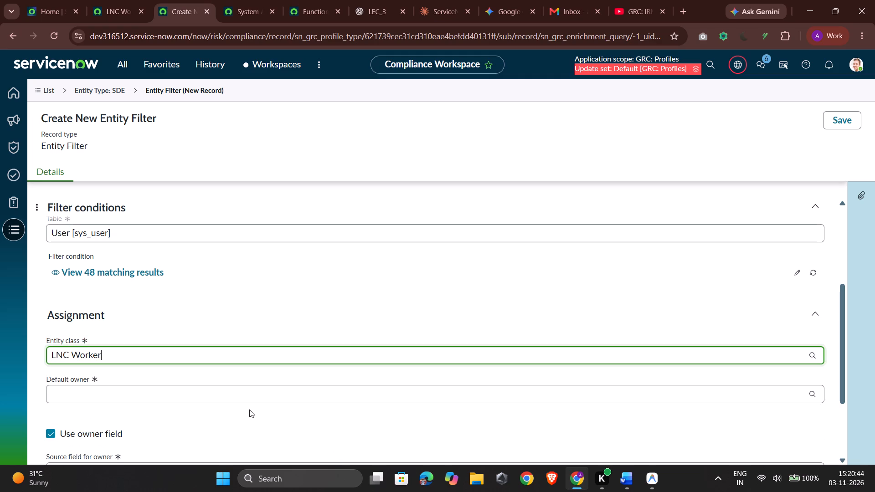
{"action": "key", "text": "w"}
{"action": "scroll", "coordinate": [236, 363], "scroll_direction": "down", "scroll_amount": 2}
{"action": "left_click_drag", "start_coordinate": [236, 363], "coordinate": [159, 291]}
{"action": "left_click", "coordinate": [254, 340]}
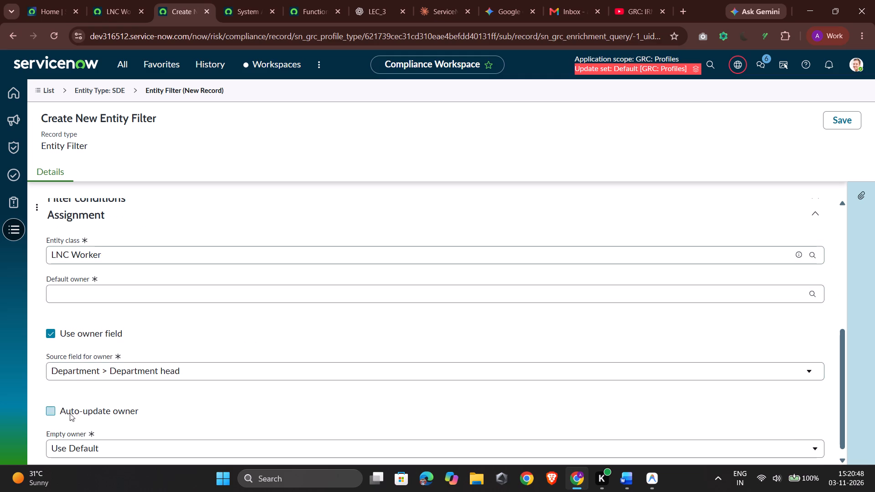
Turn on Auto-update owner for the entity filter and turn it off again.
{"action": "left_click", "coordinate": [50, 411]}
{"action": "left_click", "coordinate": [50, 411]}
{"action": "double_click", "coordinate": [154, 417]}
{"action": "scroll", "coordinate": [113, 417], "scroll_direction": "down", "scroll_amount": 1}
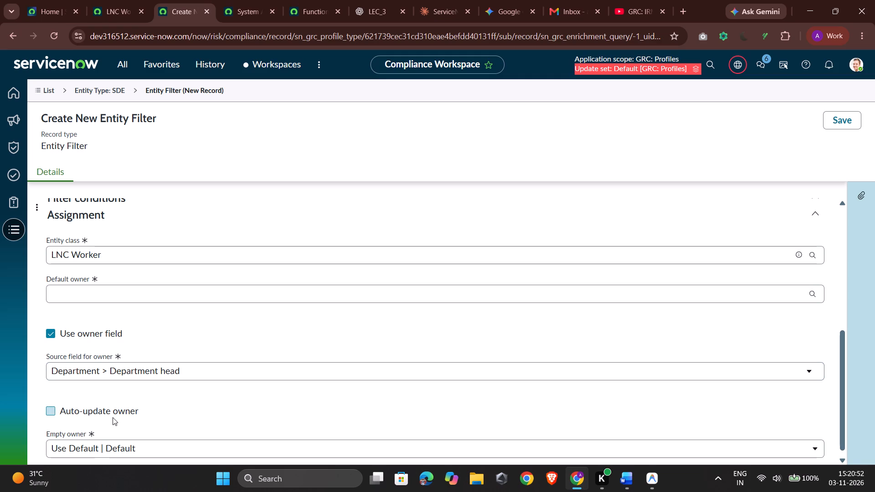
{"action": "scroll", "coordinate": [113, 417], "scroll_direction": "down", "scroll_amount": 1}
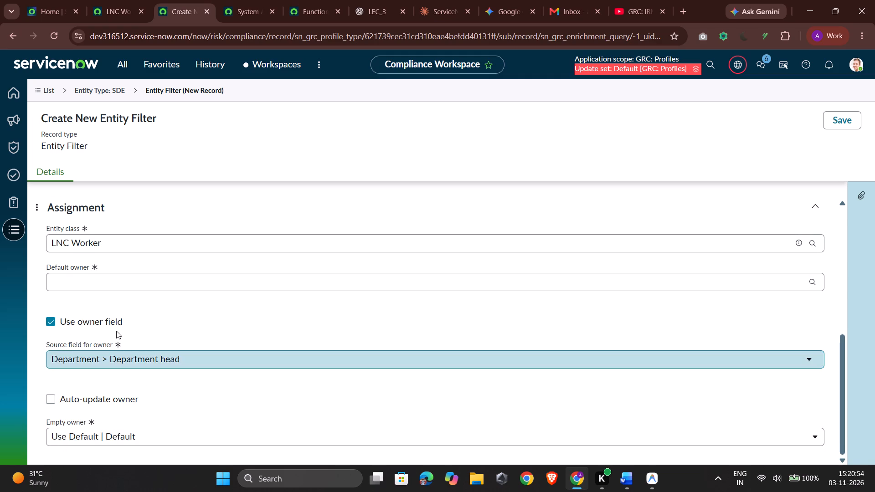
Set the entity filter's Default owner to Abraham Lincoln.
{"action": "scroll", "coordinate": [116, 331], "scroll_direction": "up", "scroll_amount": 1}
{"action": "left_click", "coordinate": [124, 309]}
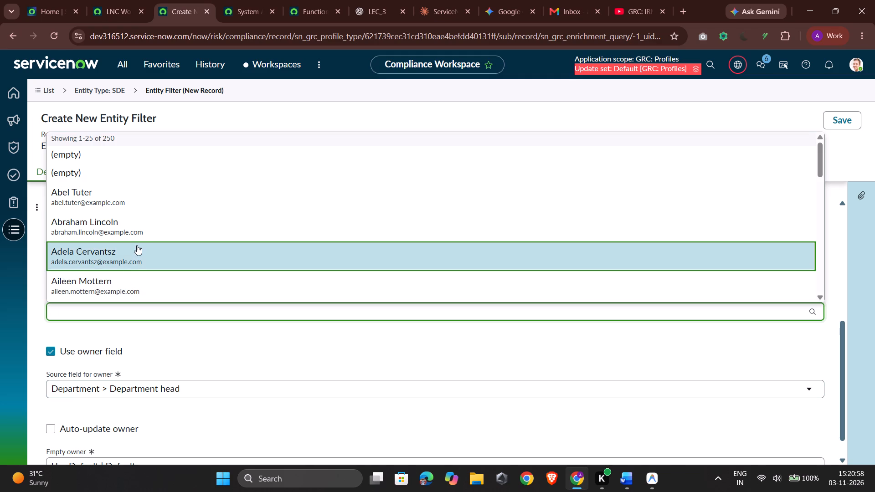
{"action": "left_click", "coordinate": [135, 240]}
Check the filter conditions and assignment settings, and save the new entity filter for SDE.
{"action": "scroll", "coordinate": [135, 240], "scroll_direction": "up", "scroll_amount": 2}
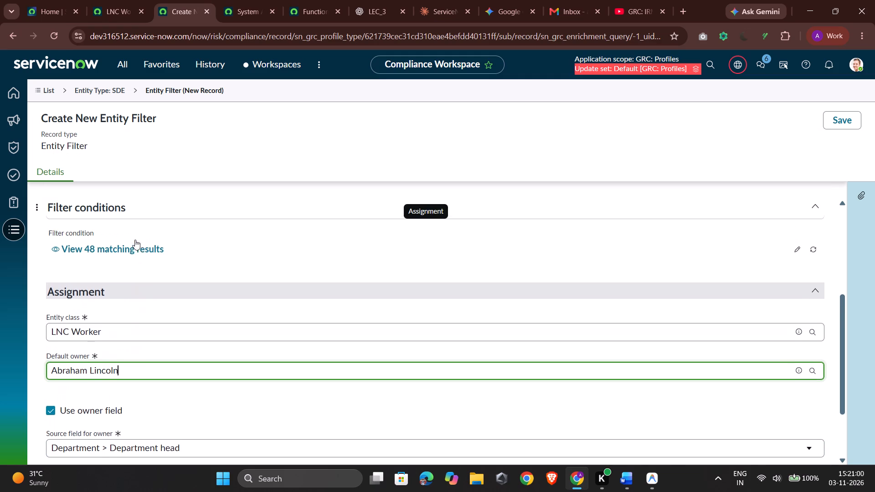
{"action": "scroll", "coordinate": [135, 240], "scroll_direction": "up", "scroll_amount": 4}
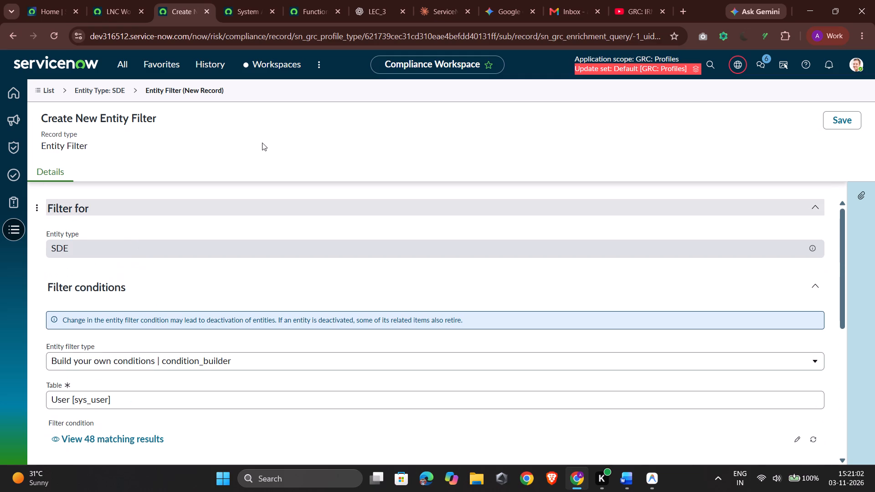
{"action": "scroll", "coordinate": [304, 124], "scroll_direction": "down", "scroll_amount": 1}
{"action": "scroll", "coordinate": [175, 244], "scroll_direction": "up", "scroll_amount": 1}
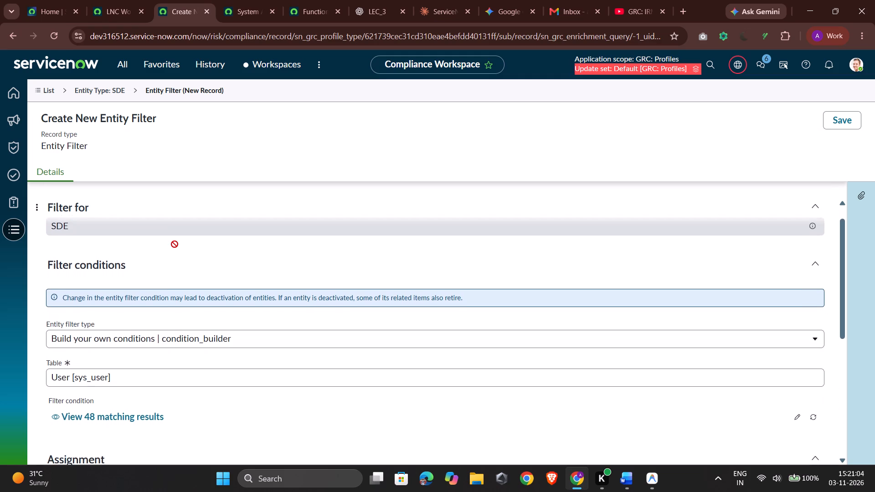
{"action": "scroll", "coordinate": [175, 244], "scroll_direction": "up", "scroll_amount": 1}
{"action": "scroll", "coordinate": [175, 244], "scroll_direction": "down", "scroll_amount": 3}
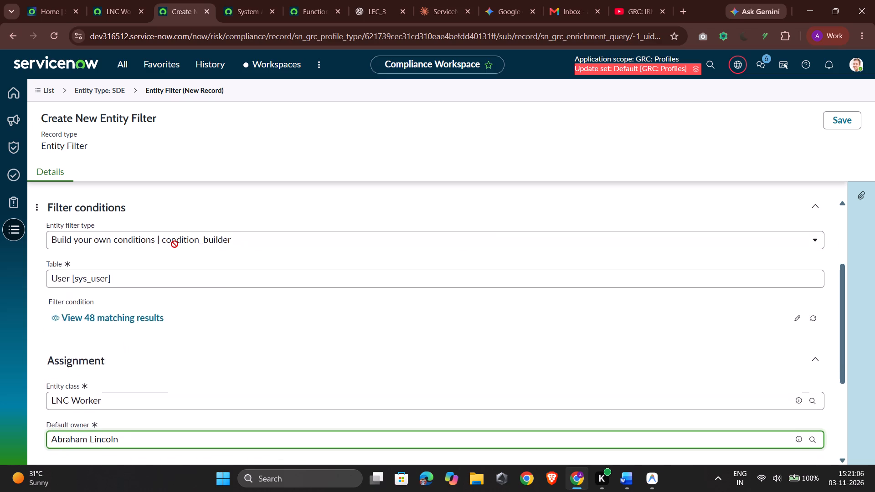
{"action": "scroll", "coordinate": [175, 244], "scroll_direction": "down", "scroll_amount": 4}
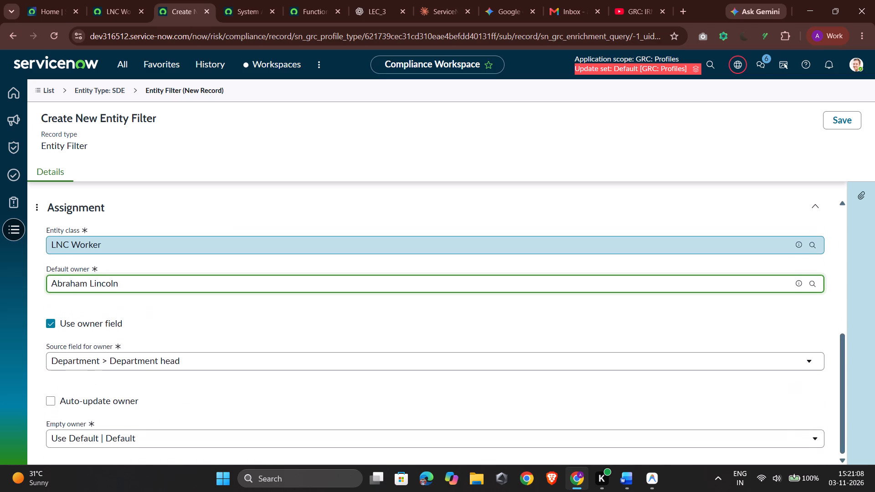
{"action": "left_click", "coordinate": [850, 123]}
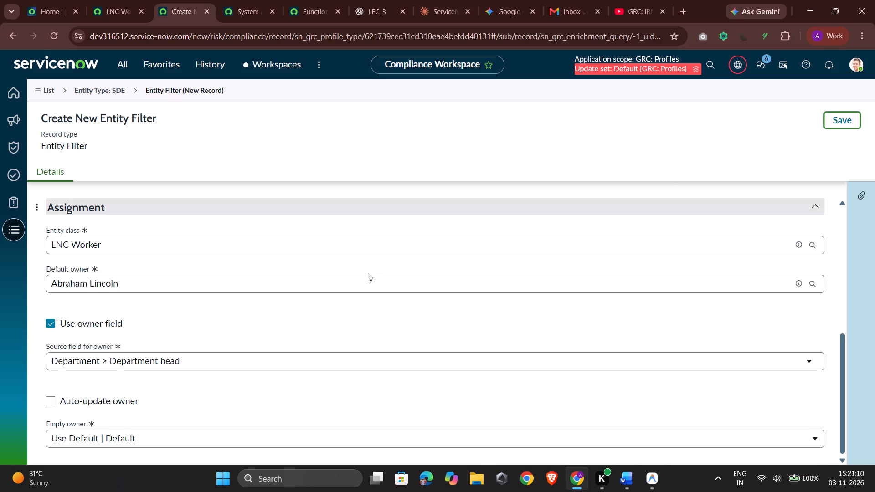
Review the saved sys_user entity filter's details, including its entity type and filter conditions.
{"action": "scroll", "coordinate": [320, 275], "scroll_direction": "up", "scroll_amount": 4}
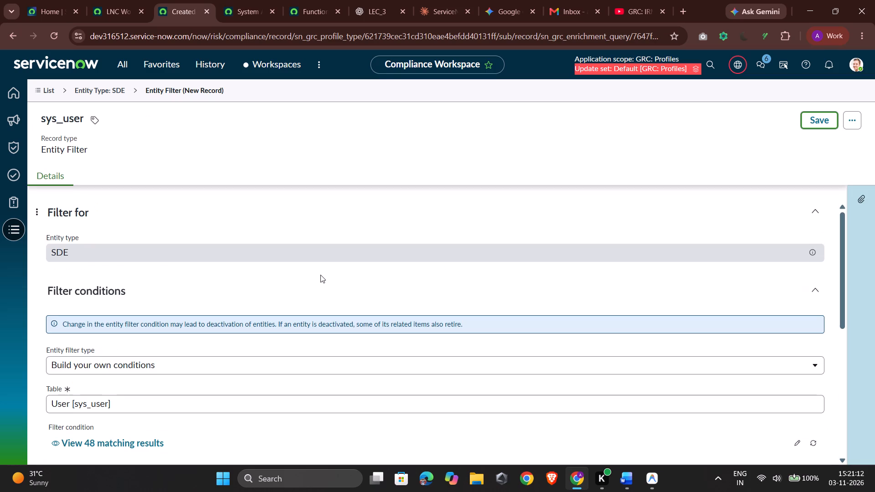
{"action": "scroll", "coordinate": [320, 275], "scroll_direction": "up", "scroll_amount": 3}
{"action": "scroll", "coordinate": [320, 275], "scroll_direction": "down", "scroll_amount": 1}
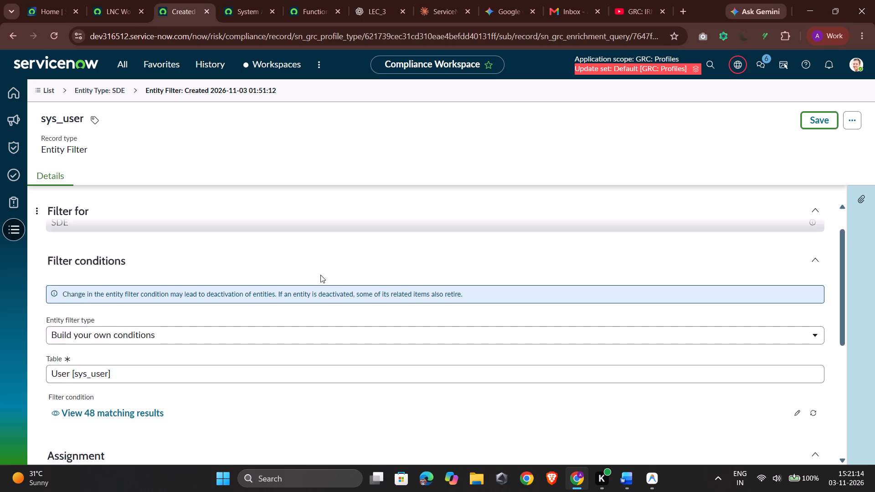
{"action": "scroll", "coordinate": [320, 275], "scroll_direction": "down", "scroll_amount": 2}
{"action": "scroll", "coordinate": [320, 275], "scroll_direction": "up", "scroll_amount": 2}
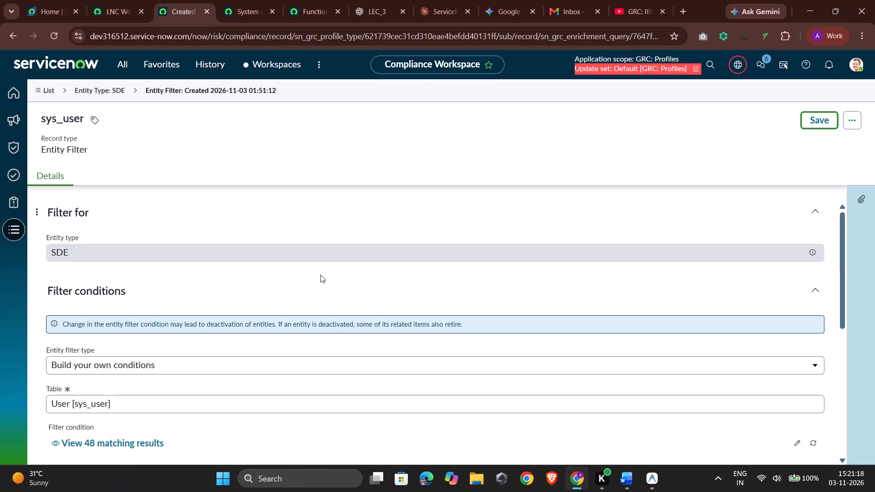
Refresh the LNC Worker entity class record and check its details and its list of entities.
{"action": "left_click", "coordinate": [124, 5]}
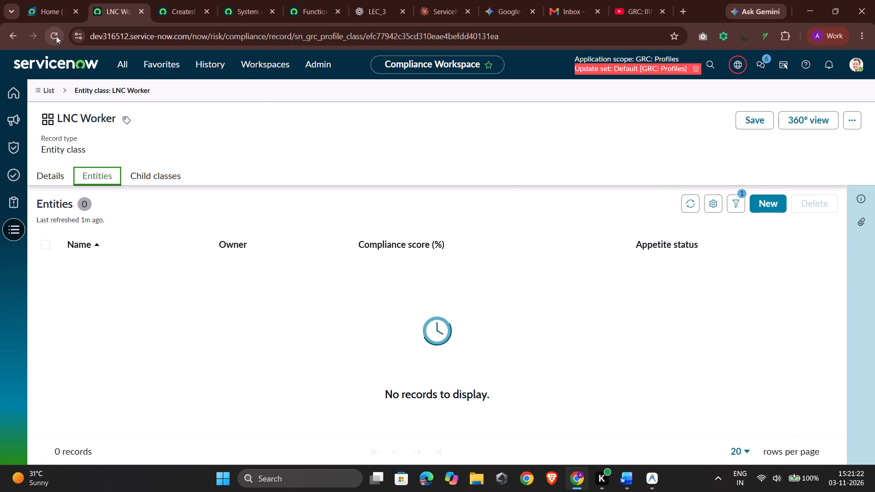
{"action": "left_click", "coordinate": [56, 36]}
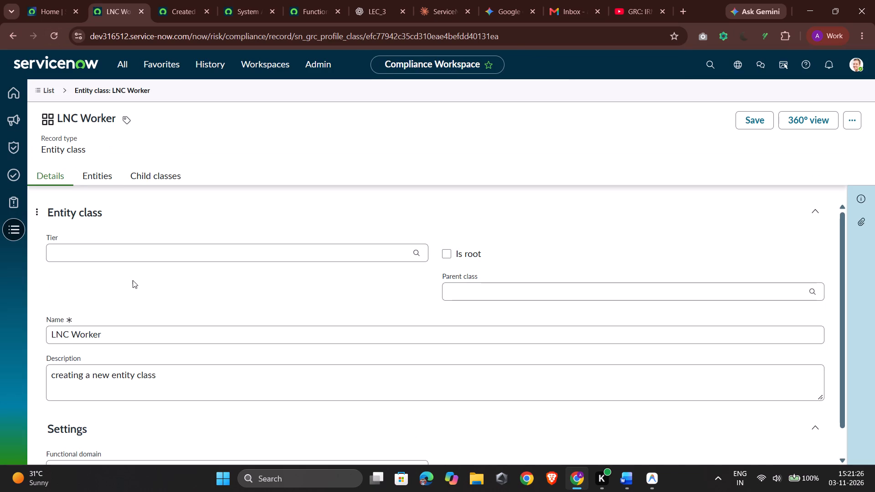
{"action": "scroll", "coordinate": [133, 280], "scroll_direction": "down", "scroll_amount": 4}
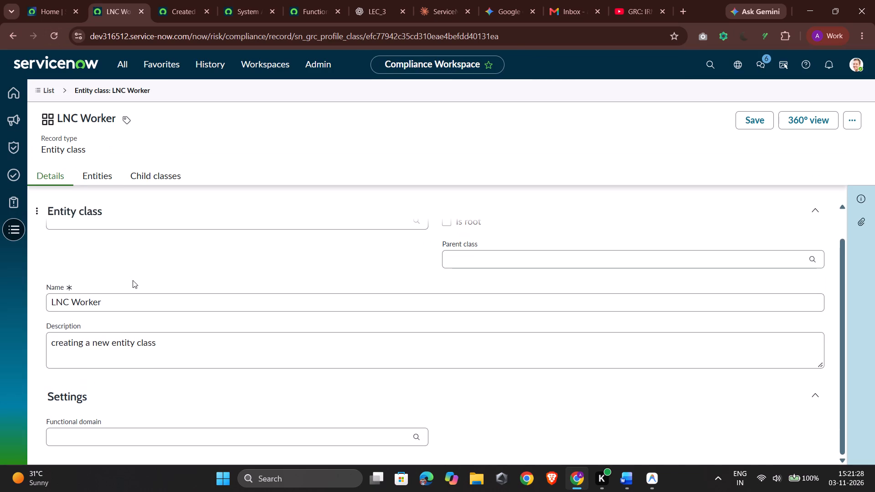
{"action": "scroll", "coordinate": [133, 280], "scroll_direction": "down", "scroll_amount": 1}
{"action": "scroll", "coordinate": [133, 280], "scroll_direction": "up", "scroll_amount": 5}
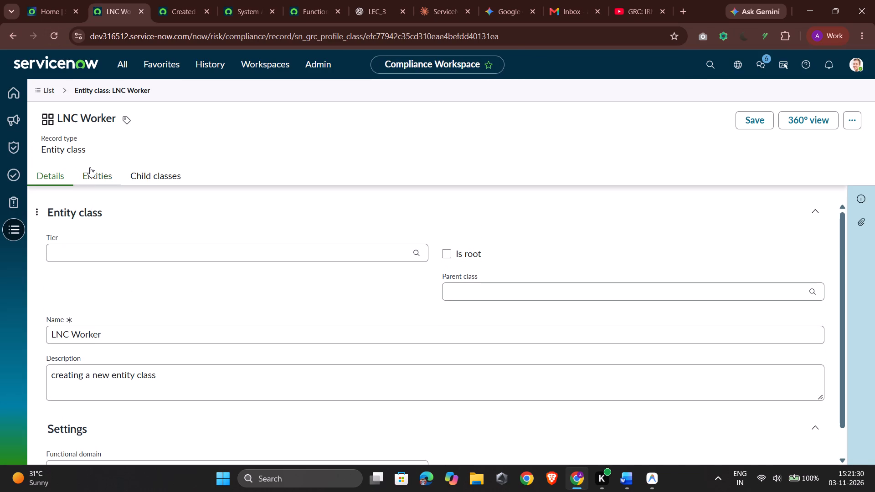
{"action": "left_click", "coordinate": [94, 173]}
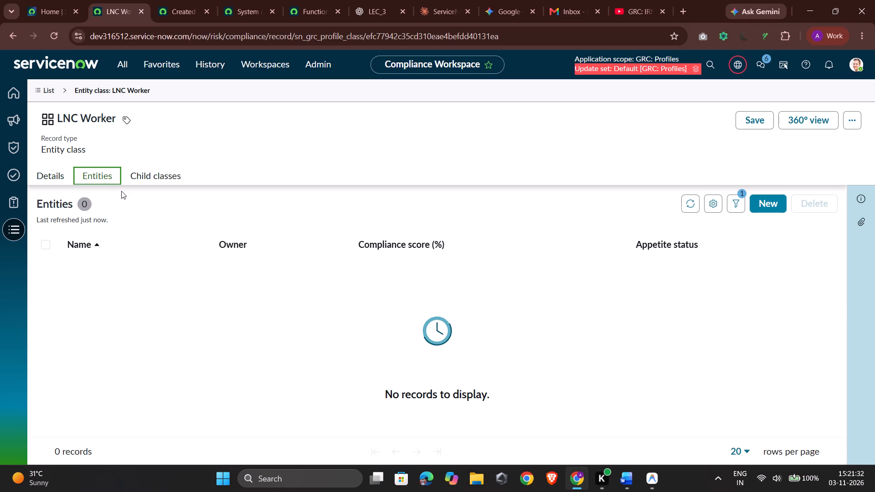
{"action": "left_click", "coordinate": [190, 226]}
Recheck the assignment settings of SDE's sys_user entity filter and save the filter again.
{"action": "left_click", "coordinate": [165, 0]}
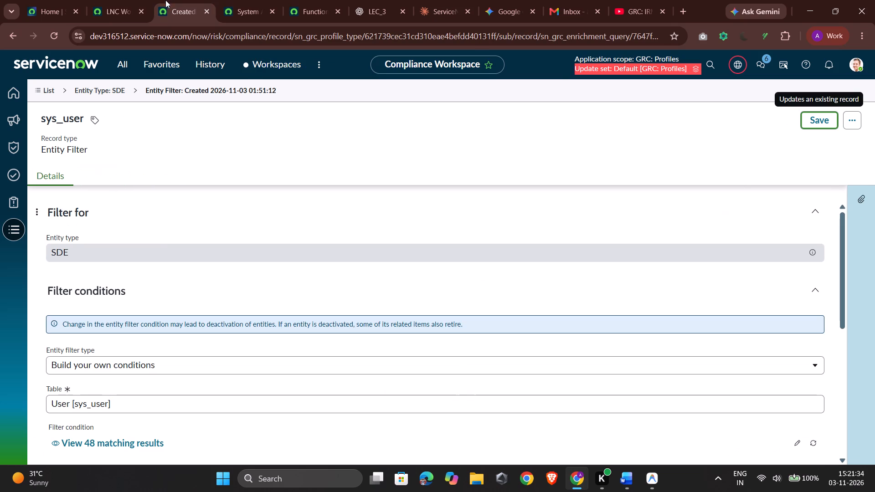
{"action": "scroll", "coordinate": [156, 241], "scroll_direction": "down", "scroll_amount": 6}
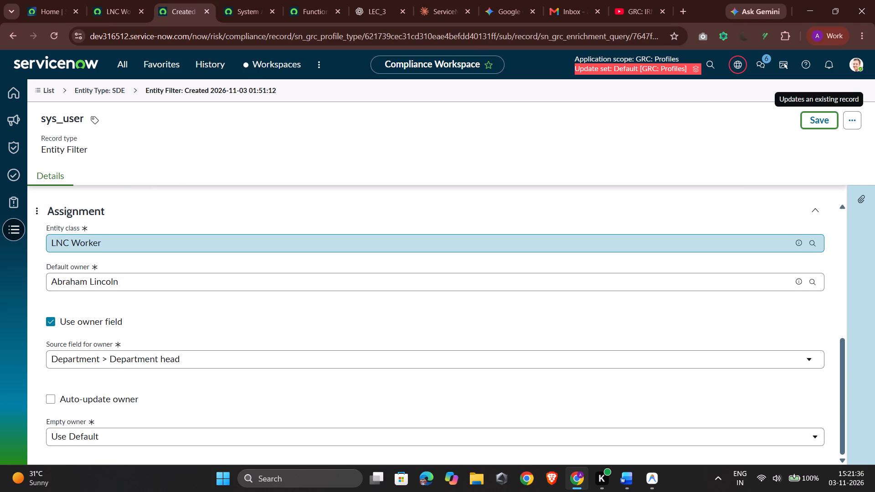
{"action": "left_click", "coordinate": [808, 125]}
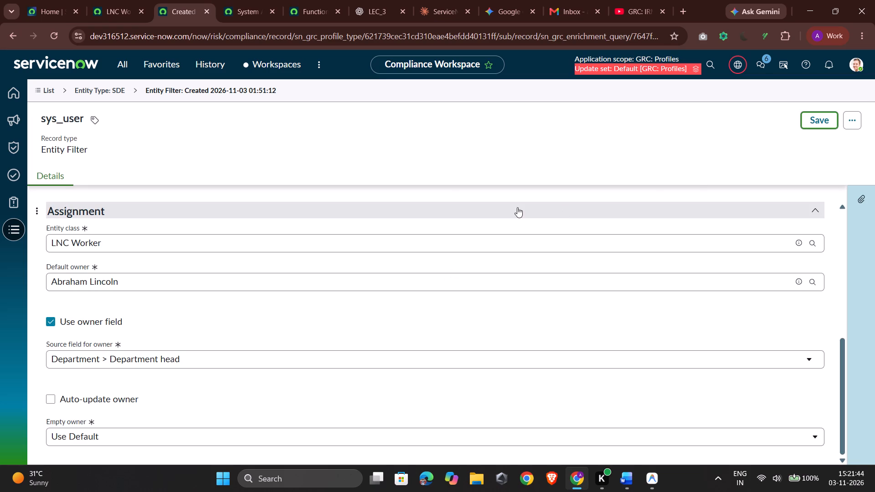
Review the saved entity filter's conditions and assignment, including the list of user records matching the filter.
{"action": "scroll", "coordinate": [319, 239], "scroll_direction": "down", "scroll_amount": 4}
{"action": "scroll", "coordinate": [319, 239], "scroll_direction": "up", "scroll_amount": 5}
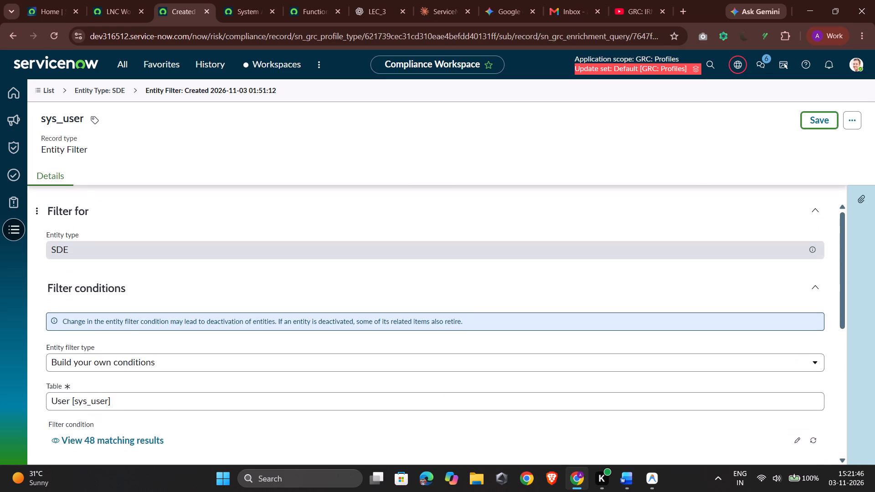
{"action": "scroll", "coordinate": [319, 239], "scroll_direction": "up", "scroll_amount": 2}
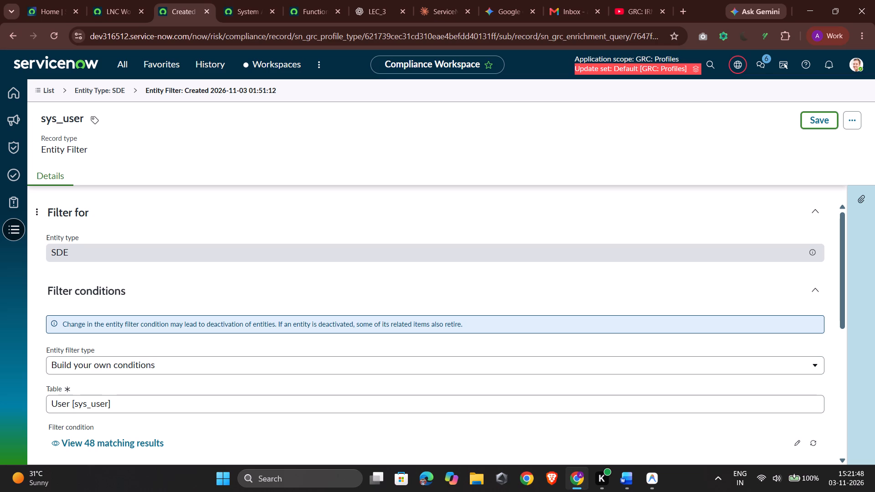
{"action": "left_click", "coordinate": [52, 140]}
{"action": "left_click", "coordinate": [171, 88]}
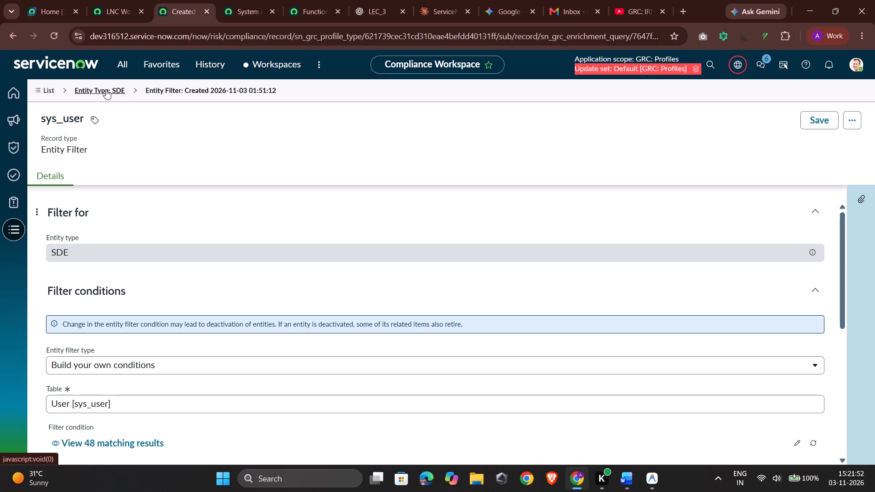
{"action": "scroll", "coordinate": [146, 191], "scroll_direction": "down", "scroll_amount": 1}
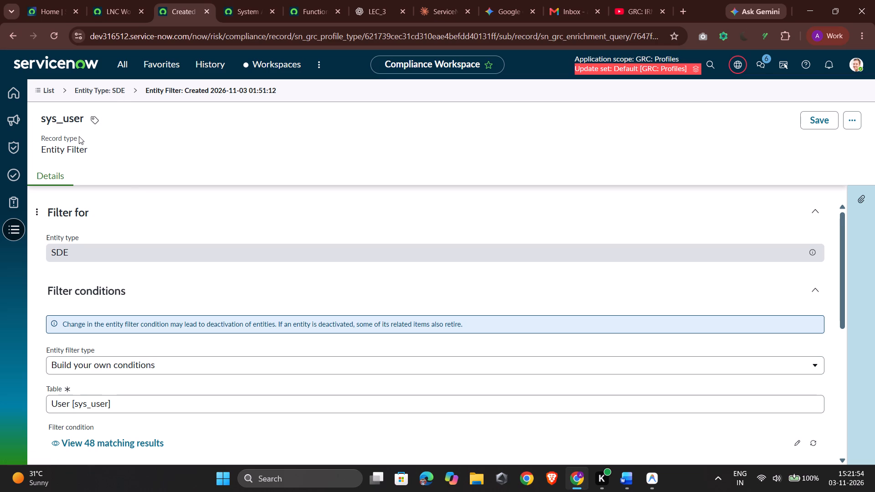
{"action": "left_click", "coordinate": [79, 136]}
{"action": "scroll", "coordinate": [132, 191], "scroll_direction": "down", "scroll_amount": 2}
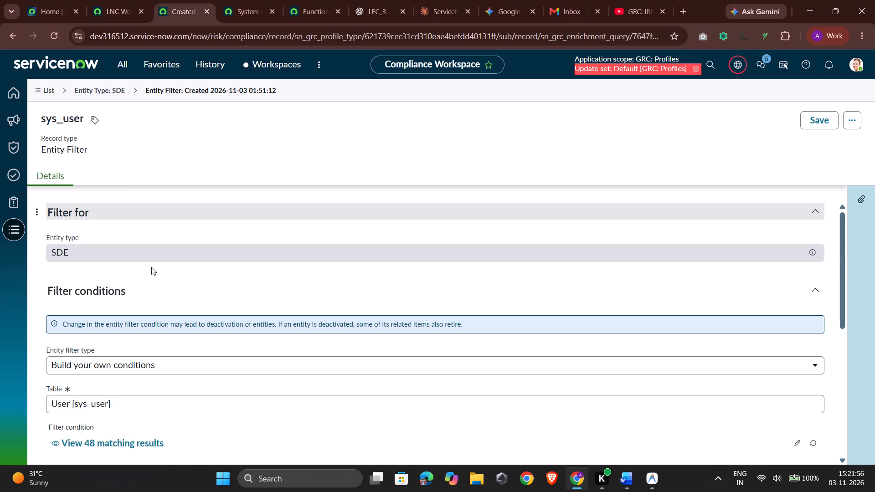
{"action": "scroll", "coordinate": [151, 267], "scroll_direction": "down", "scroll_amount": 2}
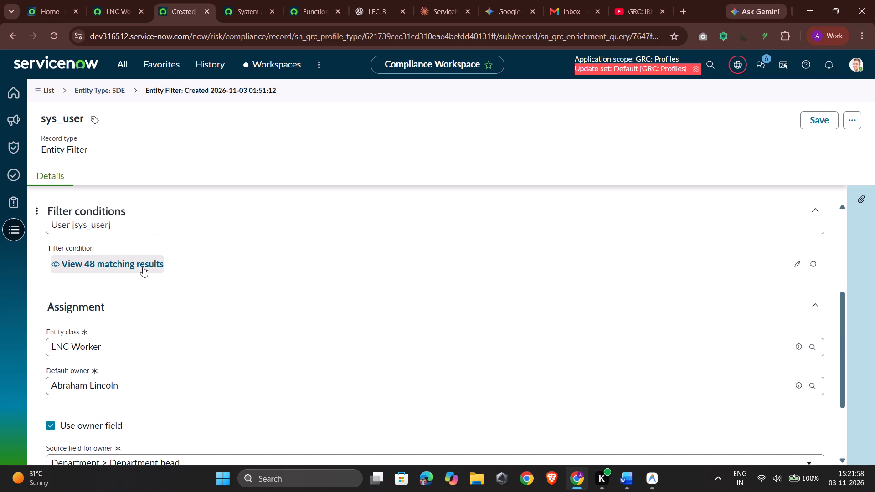
{"action": "left_click", "coordinate": [143, 267]}
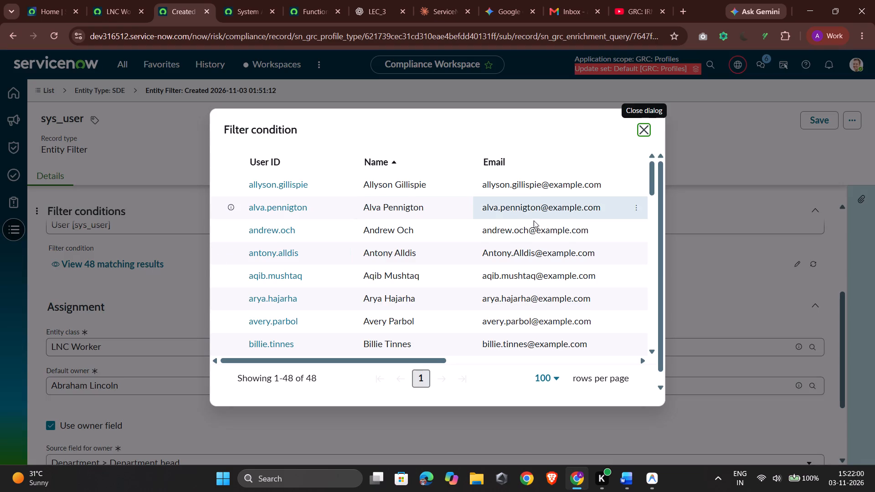
{"action": "scroll", "coordinate": [534, 220], "scroll_direction": "right", "scroll_amount": 1}
{"action": "left_click", "coordinate": [643, 128]}
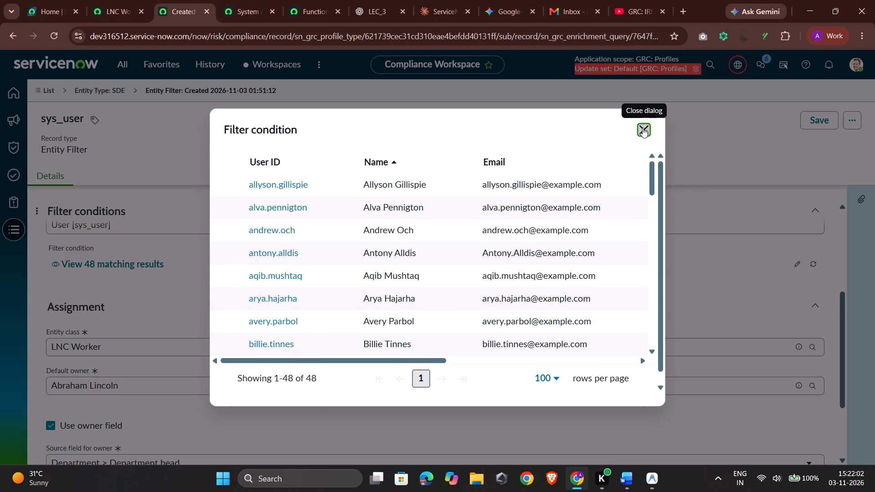
{"action": "scroll", "coordinate": [198, 245], "scroll_direction": "down", "scroll_amount": 6}
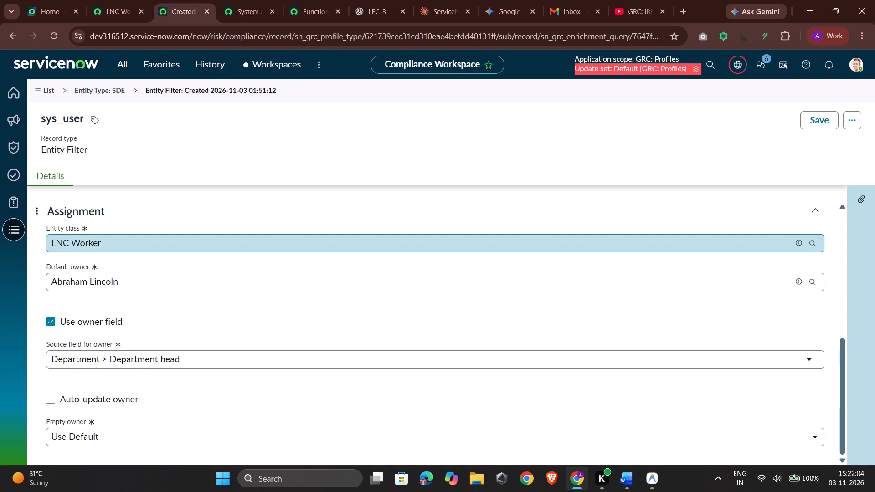
{"action": "scroll", "coordinate": [198, 245], "scroll_direction": "up", "scroll_amount": 6}
Go back to the LNC Worker entity class, check its details and save the record again.
{"action": "left_click", "coordinate": [246, 7]}
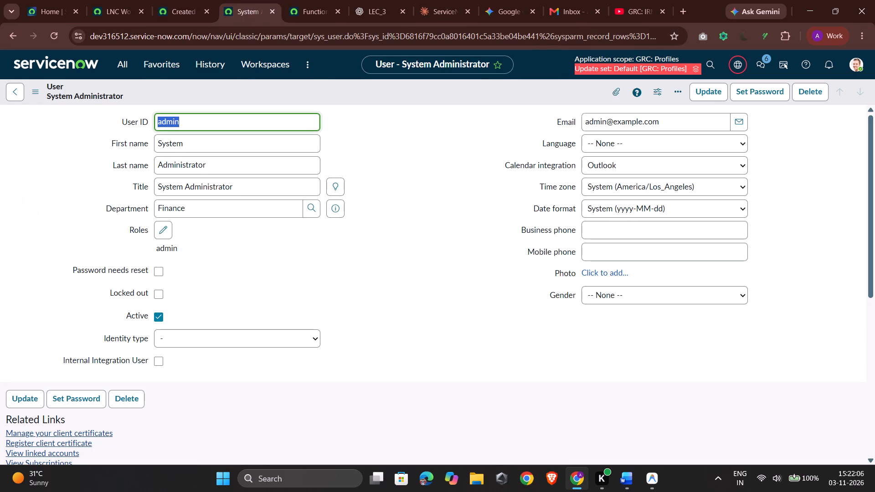
{"action": "left_click", "coordinate": [181, 4]}
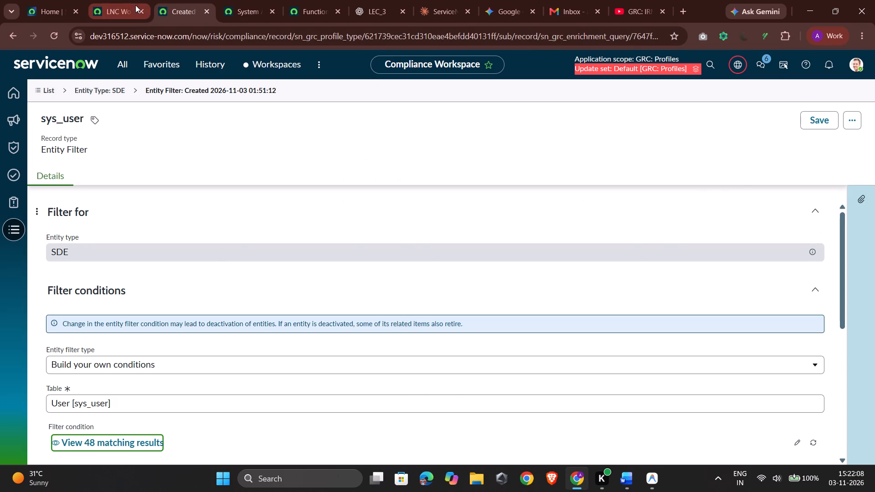
{"action": "left_click", "coordinate": [117, 7]}
{"action": "left_click", "coordinate": [53, 172]}
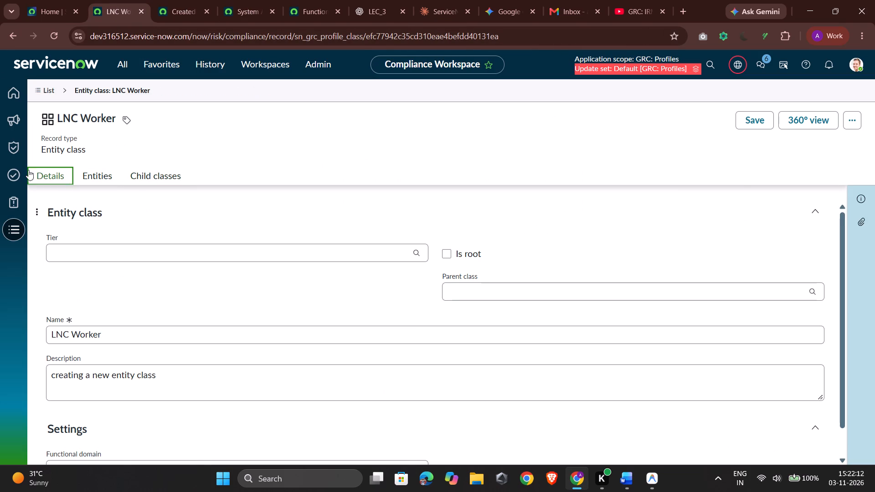
{"action": "scroll", "coordinate": [144, 264], "scroll_direction": "down", "scroll_amount": 4}
{"action": "scroll", "coordinate": [144, 264], "scroll_direction": "up", "scroll_amount": 5}
{"action": "double_click", "coordinate": [749, 118]}
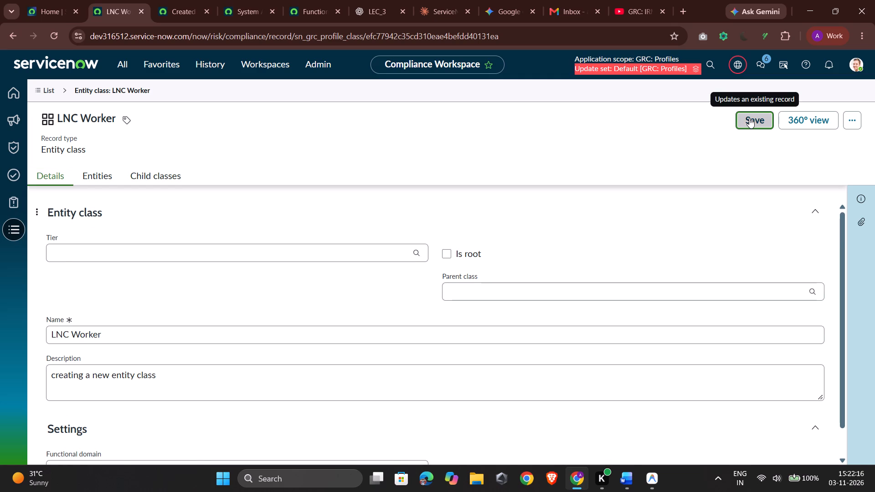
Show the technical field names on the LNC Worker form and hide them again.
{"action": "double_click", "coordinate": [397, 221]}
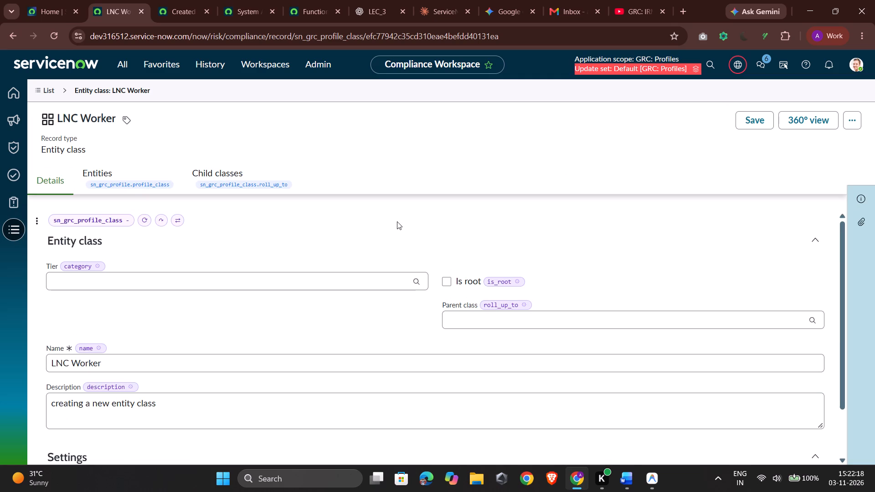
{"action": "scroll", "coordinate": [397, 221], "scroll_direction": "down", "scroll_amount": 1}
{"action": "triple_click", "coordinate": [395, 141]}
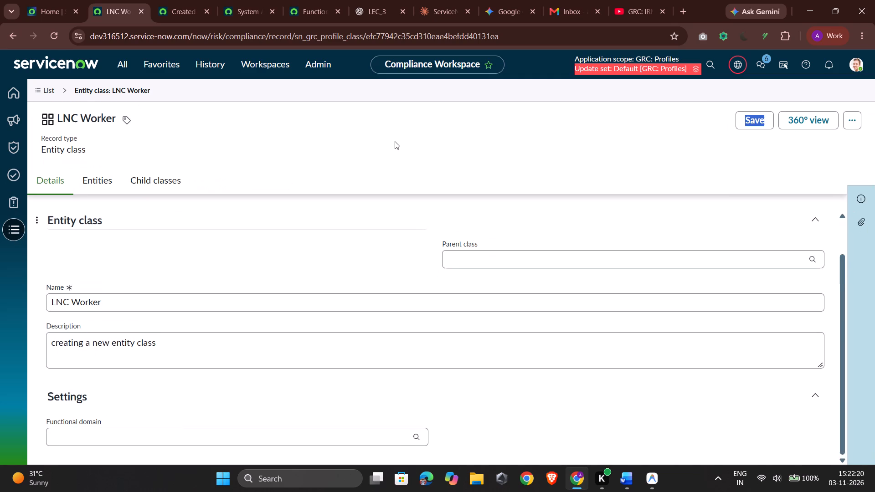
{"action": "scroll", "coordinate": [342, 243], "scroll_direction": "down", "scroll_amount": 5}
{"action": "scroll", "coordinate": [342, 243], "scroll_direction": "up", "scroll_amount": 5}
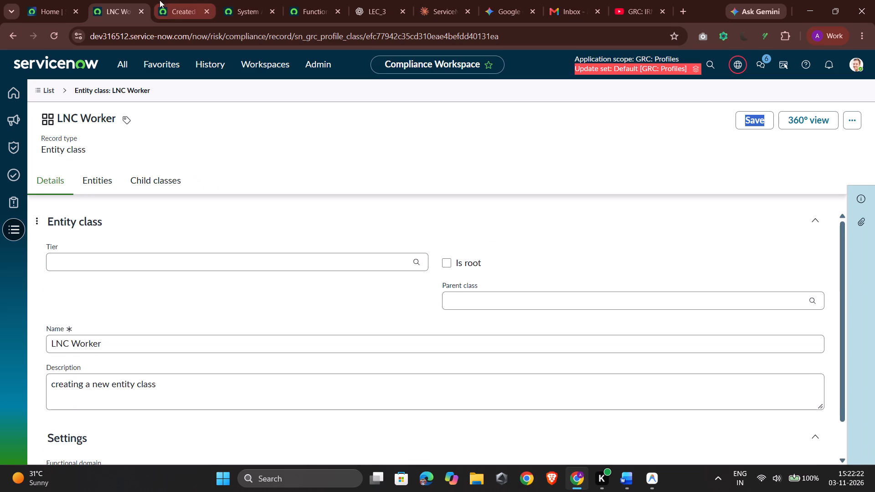
Go from the sys_user entity filter to its SDE entity type and check the Entities and Entity Filters lists.
{"action": "left_click", "coordinate": [181, 8]}
{"action": "left_click", "coordinate": [131, 197]}
{"action": "scroll", "coordinate": [131, 197], "scroll_direction": "down", "scroll_amount": 3}
{"action": "scroll", "coordinate": [131, 197], "scroll_direction": "up", "scroll_amount": 2}
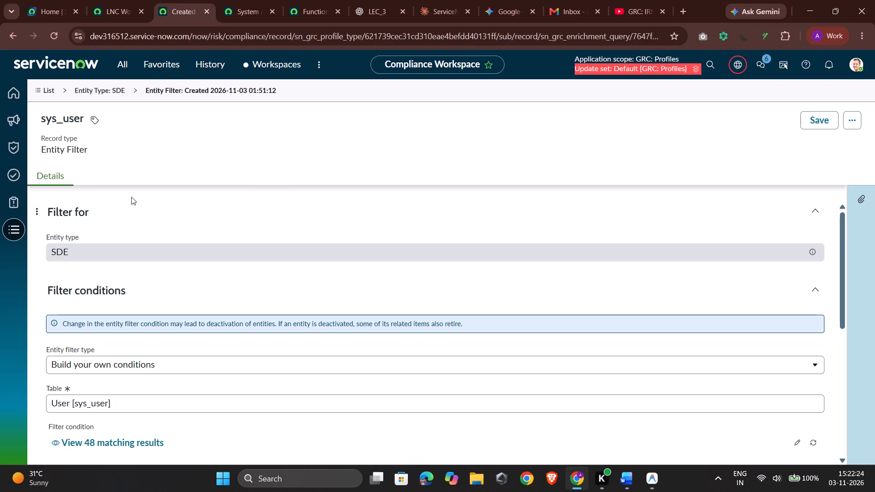
{"action": "scroll", "coordinate": [131, 197], "scroll_direction": "up", "scroll_amount": 3}
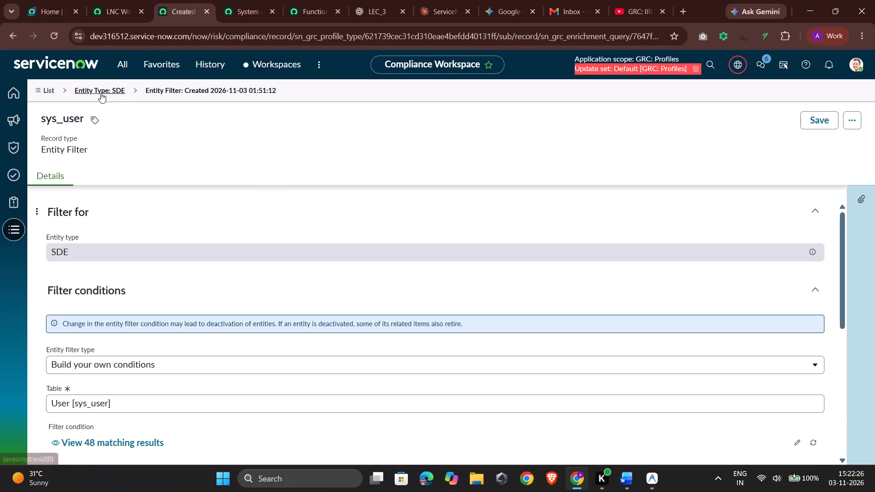
{"action": "left_click", "coordinate": [101, 93]}
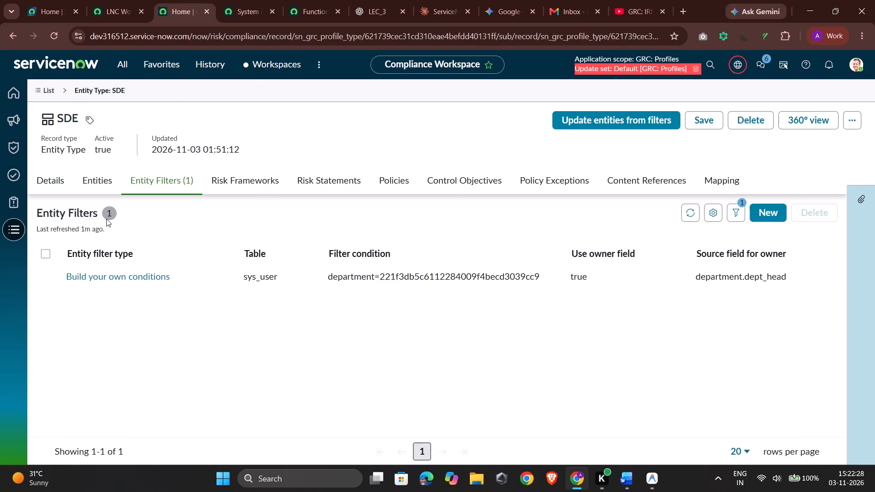
{"action": "left_click", "coordinate": [98, 178]}
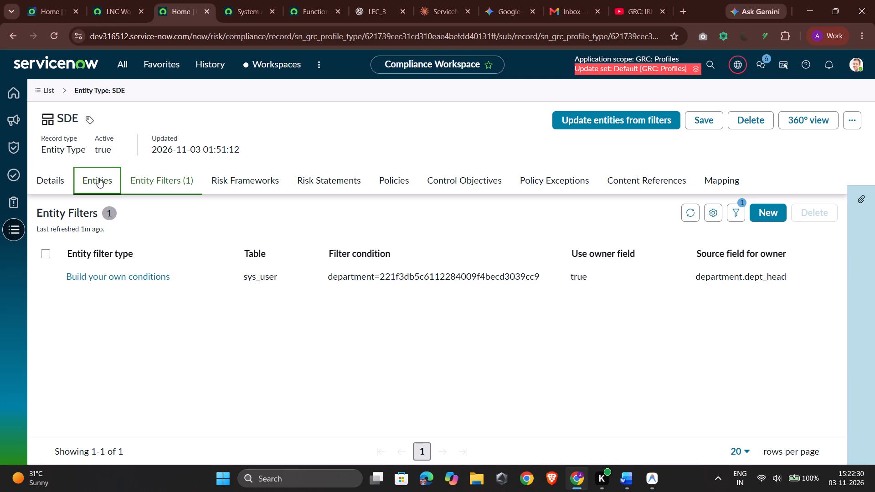
{"action": "left_click", "coordinate": [184, 182]}
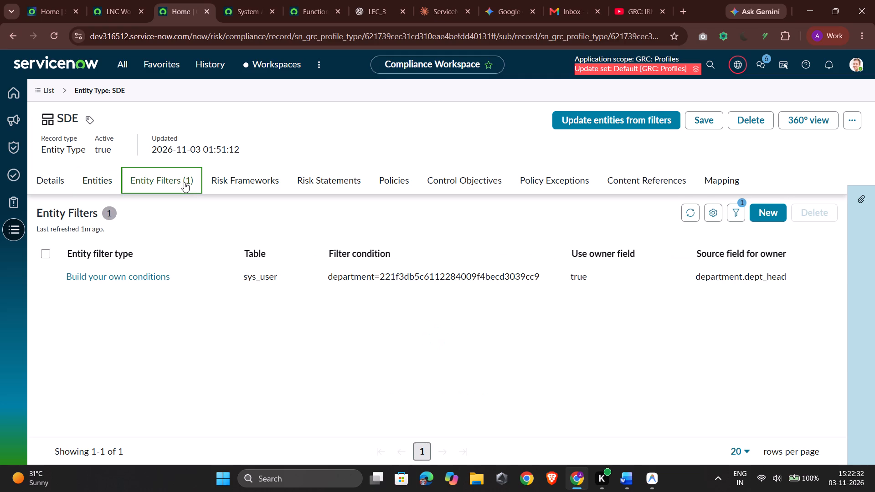
Open SDE's Build your own conditions entity filter and examine its assignment settings, filter conditions and additional record actions.
{"action": "left_click", "coordinate": [129, 278]}
{"action": "scroll", "coordinate": [129, 278], "scroll_direction": "down", "scroll_amount": 4}
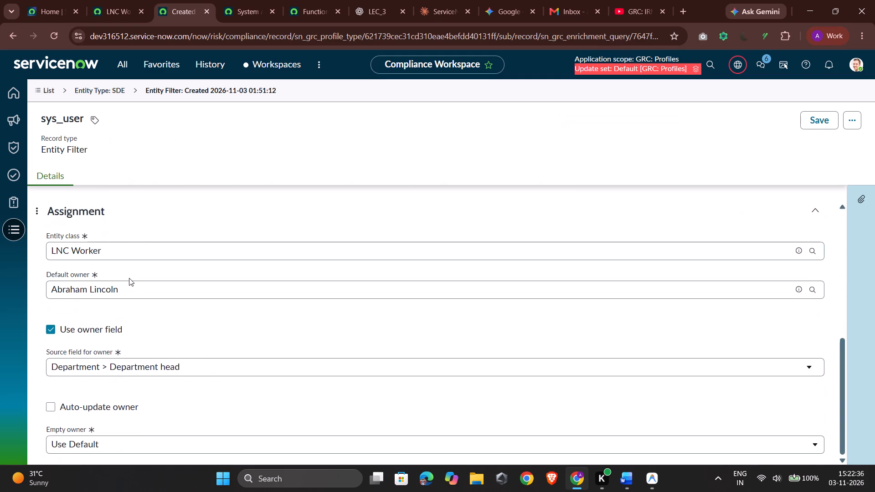
{"action": "scroll", "coordinate": [129, 278], "scroll_direction": "down", "scroll_amount": 1}
{"action": "left_click", "coordinate": [54, 177]}
{"action": "left_click", "coordinate": [54, 177]}
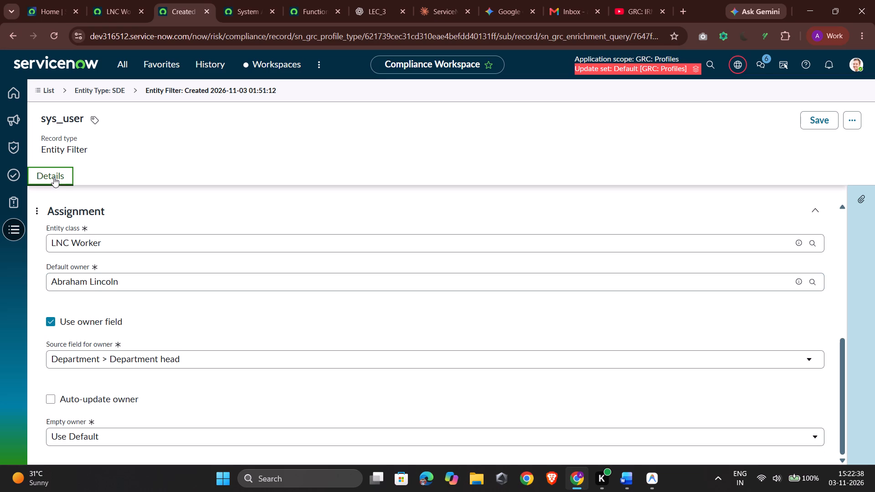
{"action": "scroll", "coordinate": [217, 323], "scroll_direction": "down", "scroll_amount": 5}
{"action": "scroll", "coordinate": [217, 323], "scroll_direction": "up", "scroll_amount": 8}
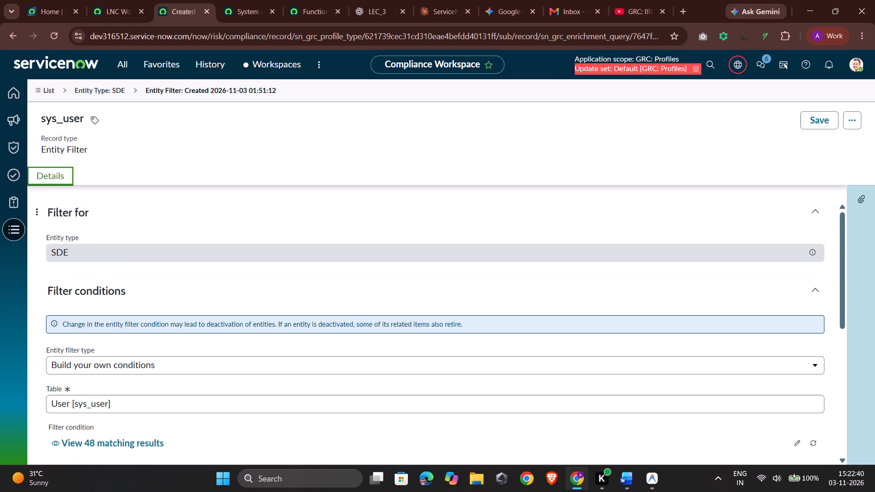
{"action": "left_click", "coordinate": [849, 127]}
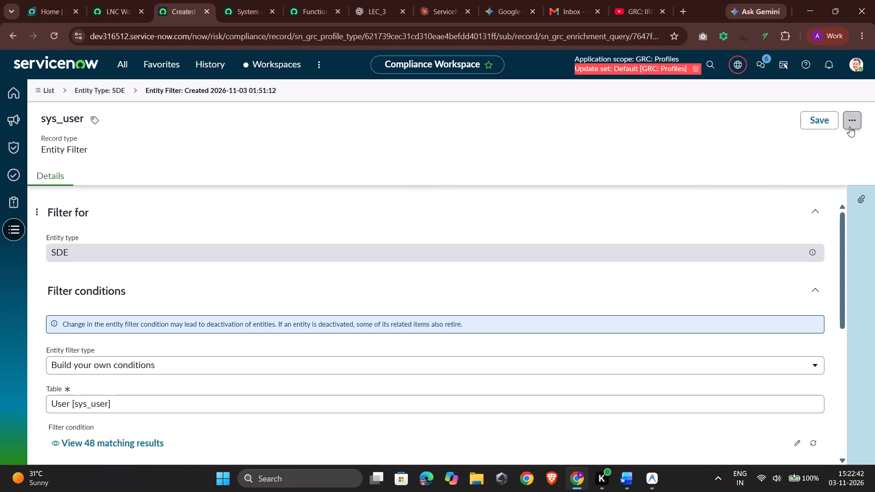
{"action": "left_click", "coordinate": [637, 156]}
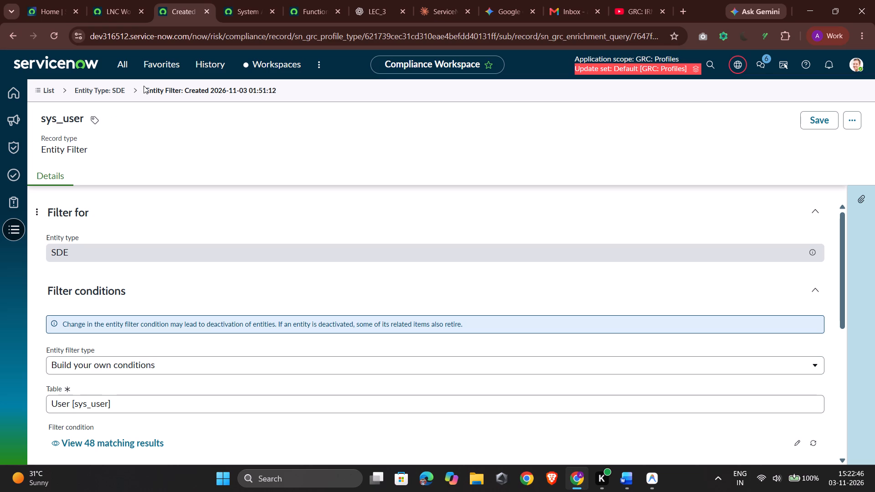
Return from the entity filter to the SDE entity type record.
{"action": "left_click", "coordinate": [113, 93]}
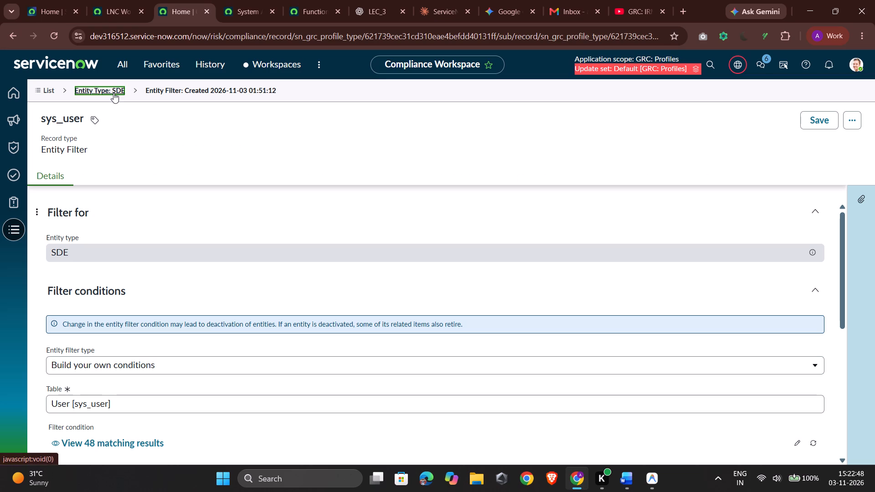
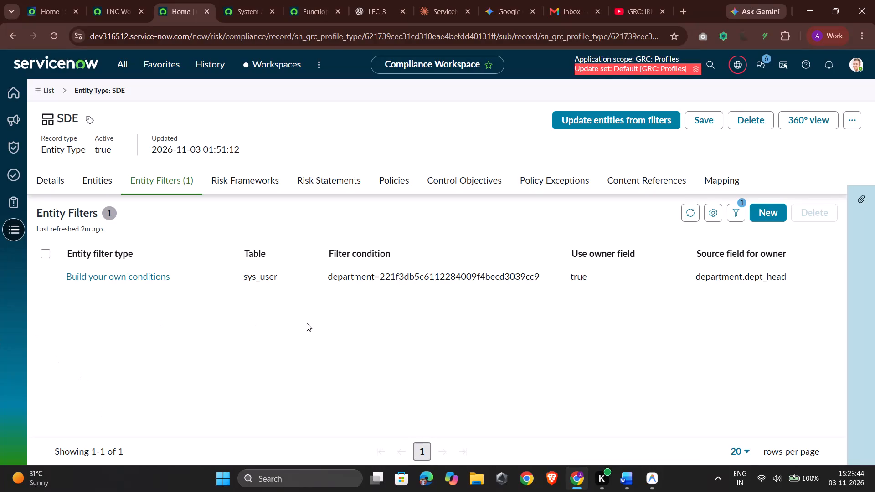
Check the Risk Frameworks list of the SDE entity type.
{"action": "scroll", "coordinate": [432, 302], "scroll_direction": "down", "scroll_amount": 1}
{"action": "left_click", "coordinate": [255, 188]}
{"action": "left_click", "coordinate": [338, 195]}
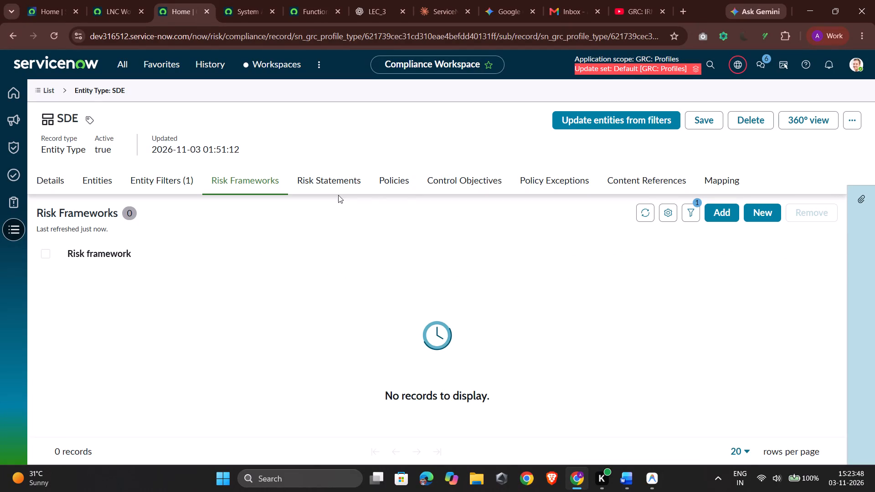
Open SDE's Build your own conditions entity filter from its Entity Filters list and examine its filter conditions and assignment settings.
{"action": "left_click", "coordinate": [180, 175]}
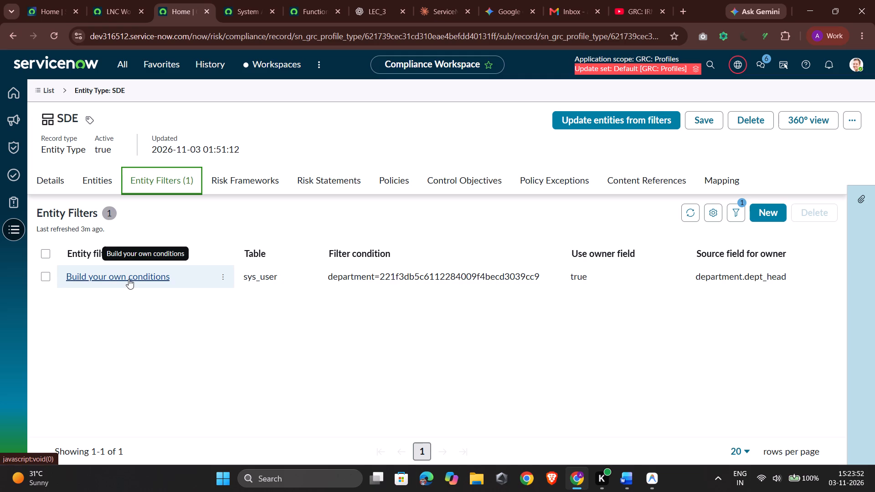
{"action": "left_click", "coordinate": [129, 279]}
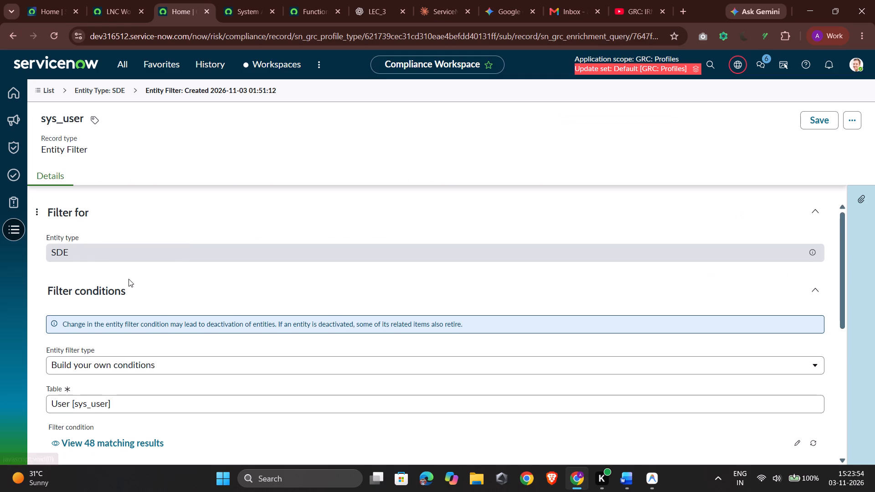
{"action": "scroll", "coordinate": [129, 279], "scroll_direction": "down", "scroll_amount": 8}
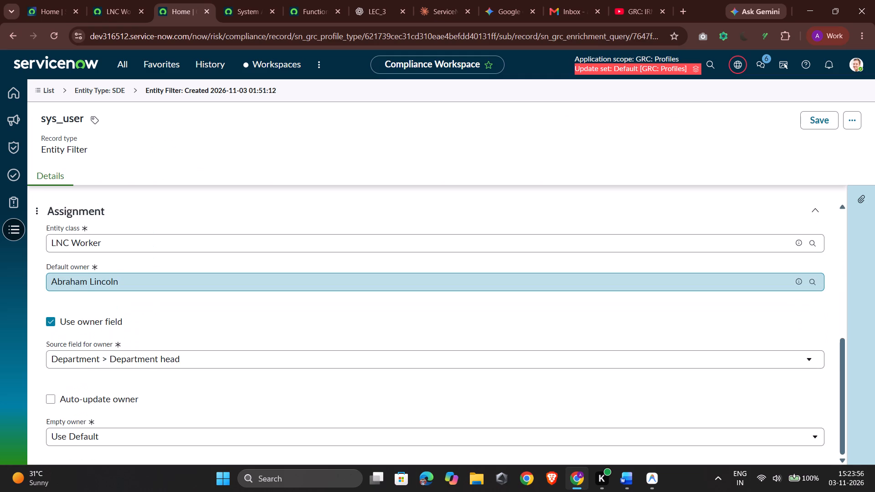
{"action": "scroll", "coordinate": [129, 279], "scroll_direction": "down", "scroll_amount": 1}
{"action": "left_click", "coordinate": [224, 307]}
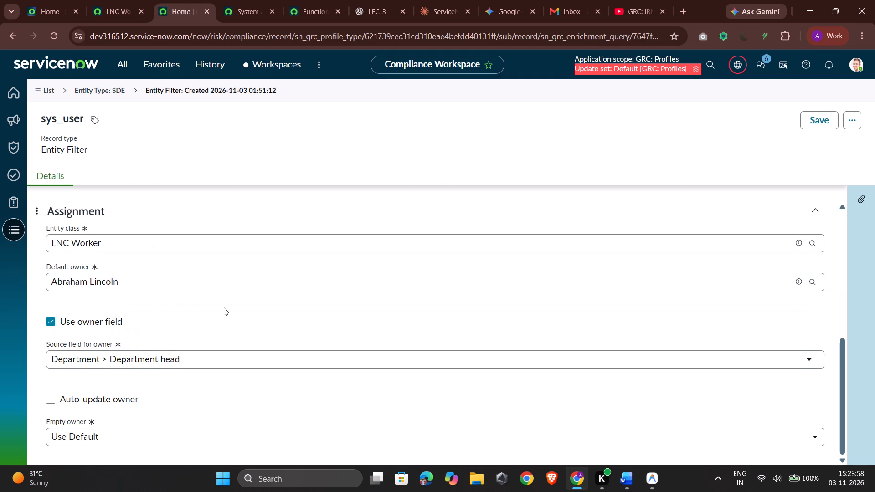
{"action": "scroll", "coordinate": [224, 307], "scroll_direction": "up", "scroll_amount": 5}
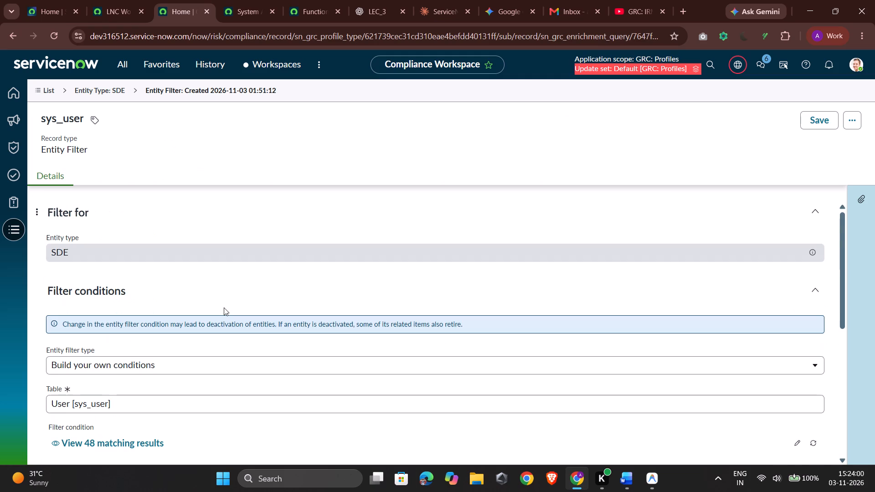
Show the technical field names on the sys_user entity filter form and hide them again.
{"action": "triple_click", "coordinate": [101, 228]}
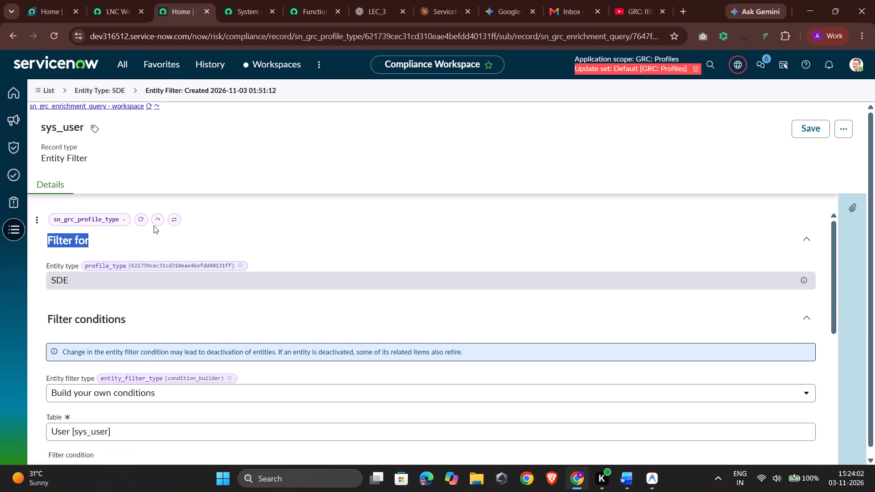
{"action": "double_click", "coordinate": [272, 222]}
{"action": "double_click", "coordinate": [272, 222]}
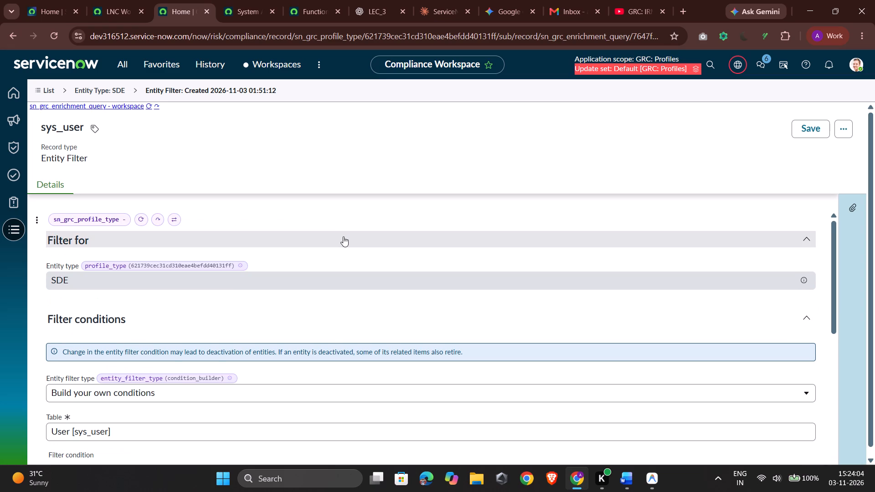
{"action": "double_click", "coordinate": [343, 236]}
{"action": "left_click", "coordinate": [534, 200]}
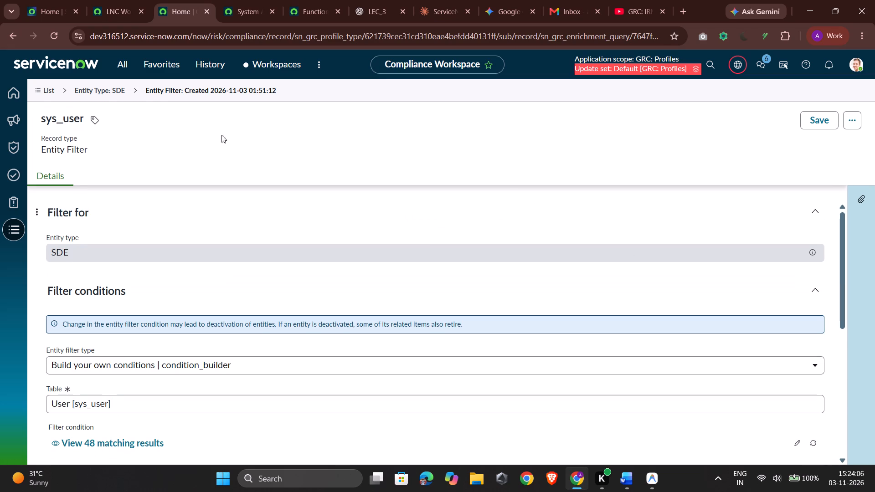
Switch to the LNC Worker record, go from it to the full Scoping Entity classes list and look through the classes.
{"action": "left_click", "coordinate": [115, 2]}
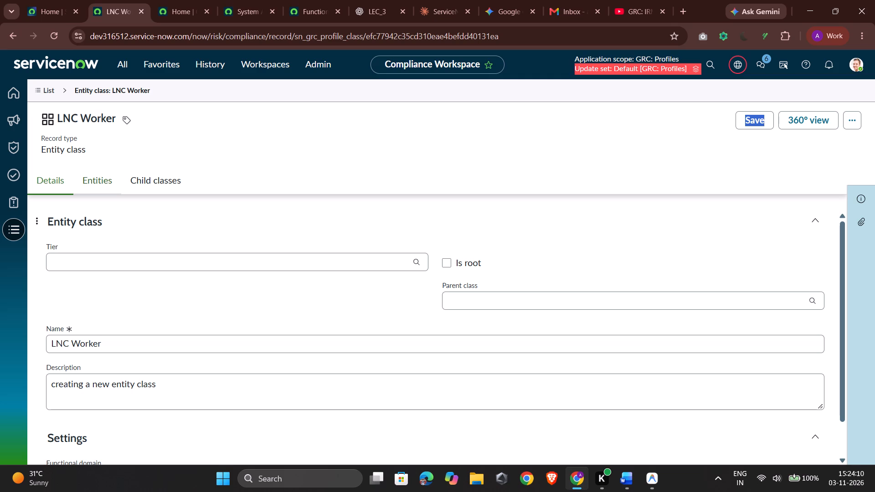
{"action": "left_click", "coordinate": [46, 90]}
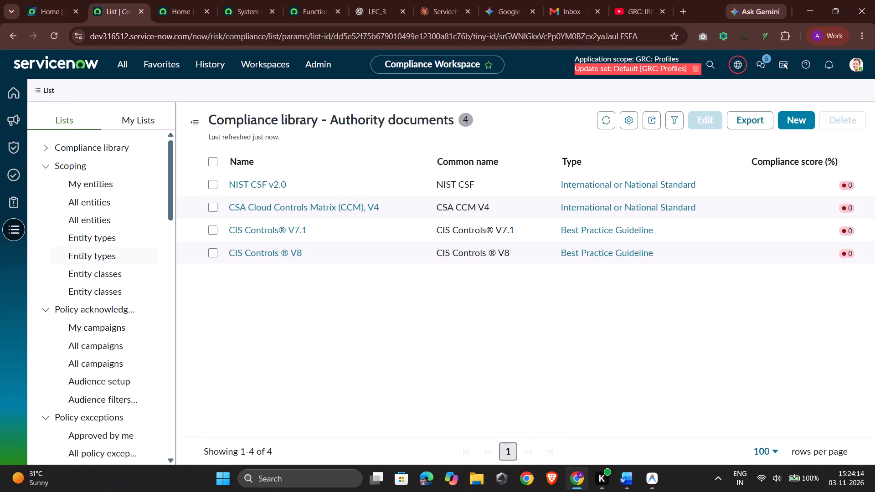
{"action": "left_click", "coordinate": [98, 292]}
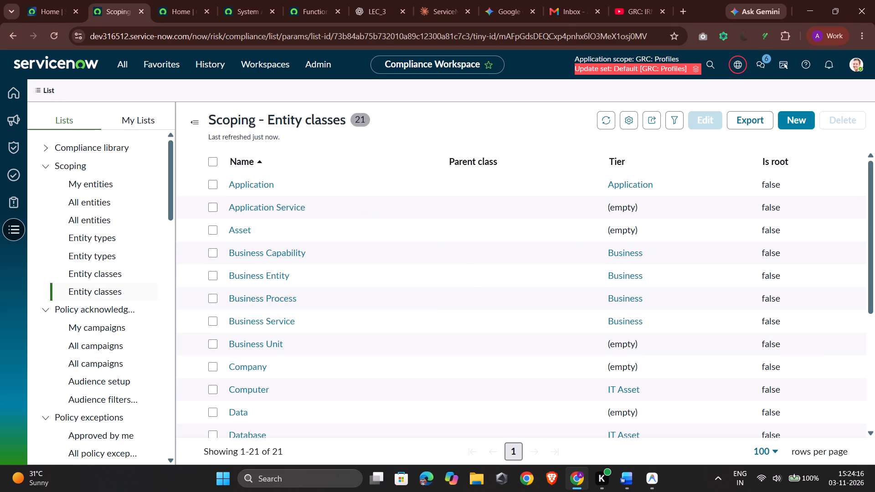
{"action": "scroll", "coordinate": [375, 328], "scroll_direction": "up", "scroll_amount": 1}
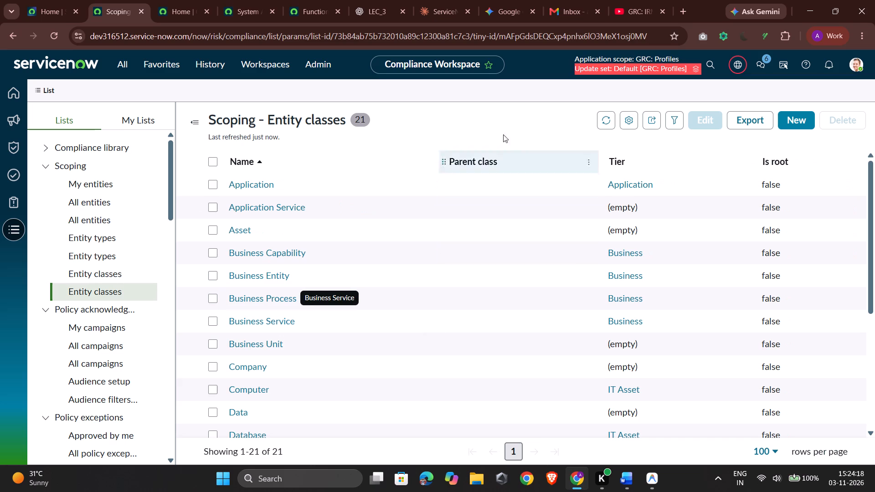
{"action": "scroll", "coordinate": [495, 321], "scroll_direction": "down", "scroll_amount": 8}
{"action": "scroll", "coordinate": [495, 321], "scroll_direction": "up", "scroll_amount": 4}
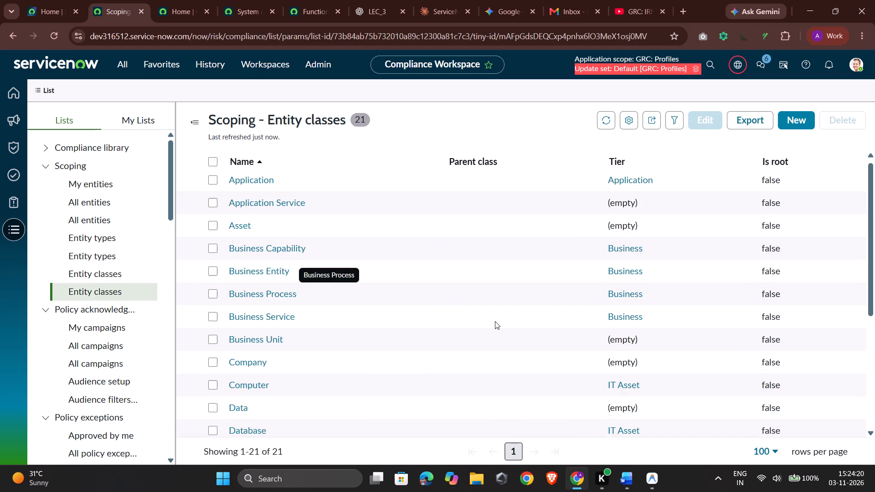
{"action": "scroll", "coordinate": [495, 321], "scroll_direction": "up", "scroll_amount": 3}
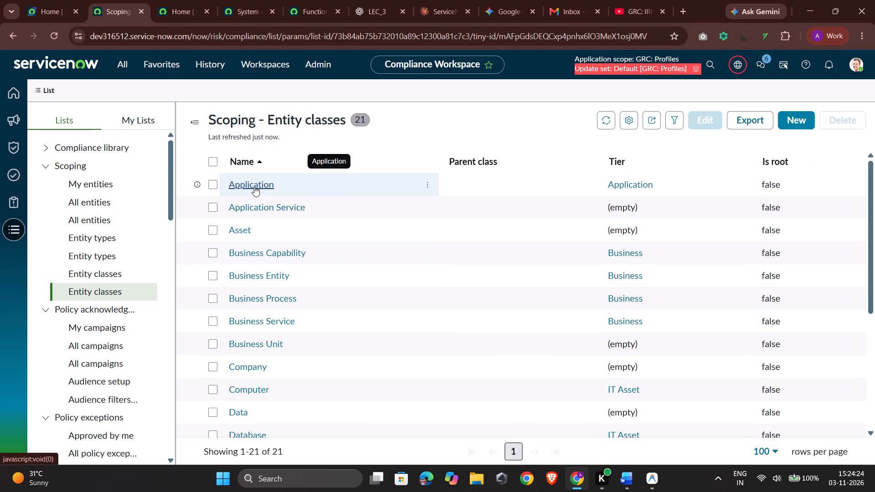
Open the Application entity class to view its details, and return to look through the Entity classes list.
{"action": "left_click", "coordinate": [254, 186]}
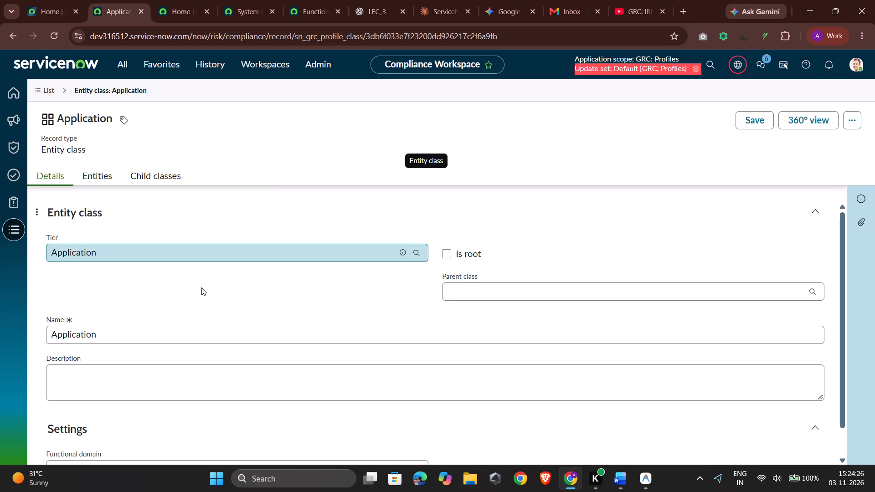
{"action": "scroll", "coordinate": [201, 287], "scroll_direction": "down", "scroll_amount": 4}
{"action": "scroll", "coordinate": [201, 287], "scroll_direction": "right", "scroll_amount": 8}
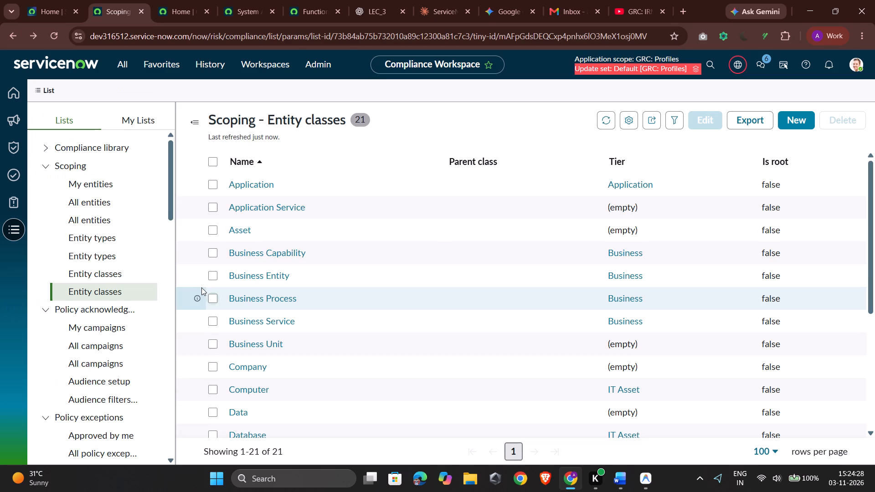
{"action": "scroll", "coordinate": [333, 350], "scroll_direction": "down", "scroll_amount": 7}
{"action": "scroll", "coordinate": [333, 350], "scroll_direction": "up", "scroll_amount": 3}
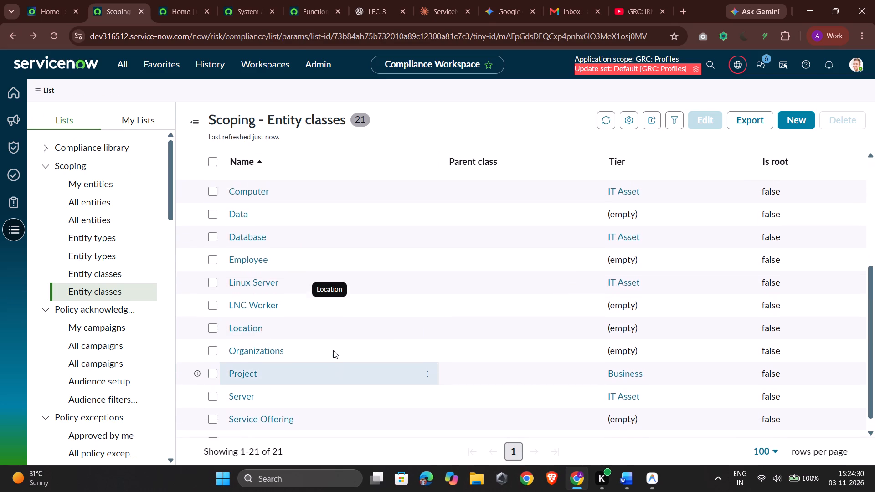
{"action": "scroll", "coordinate": [333, 350], "scroll_direction": "up", "scroll_amount": 3}
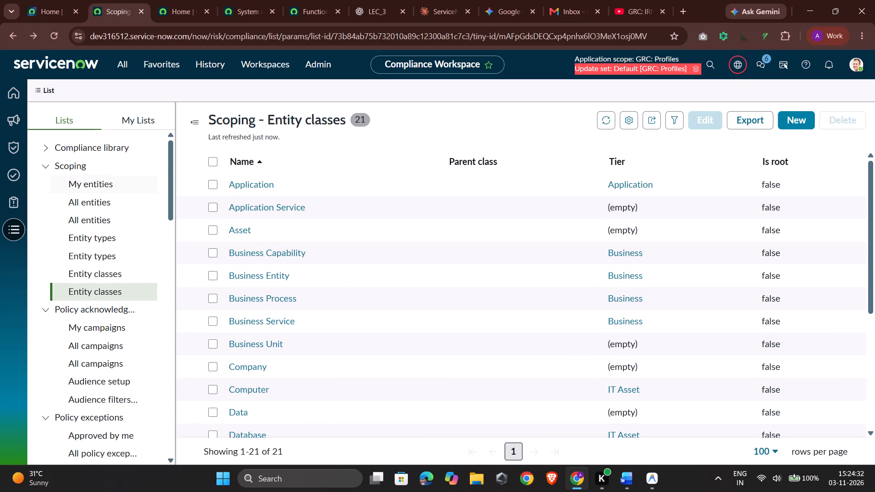
Check the Scoping lists for My entities, All entities, Entity types and the first Entity classes entry.
{"action": "left_click", "coordinate": [96, 184]}
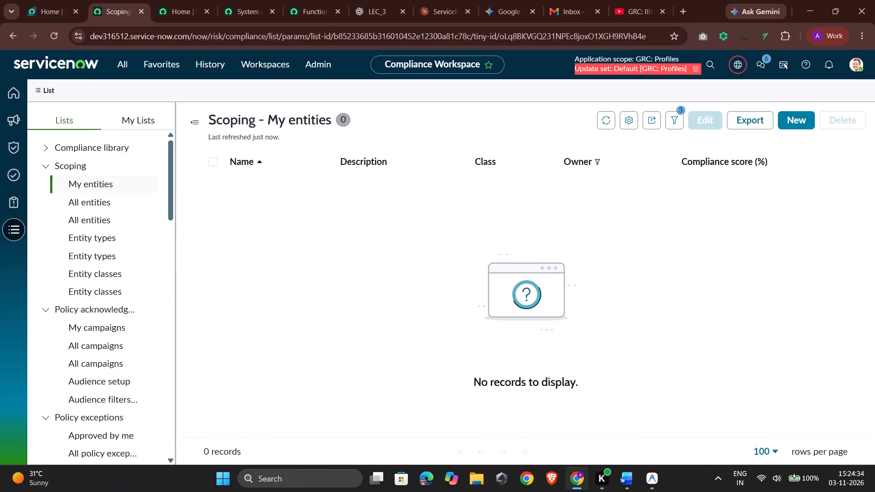
{"action": "left_click", "coordinate": [90, 210]}
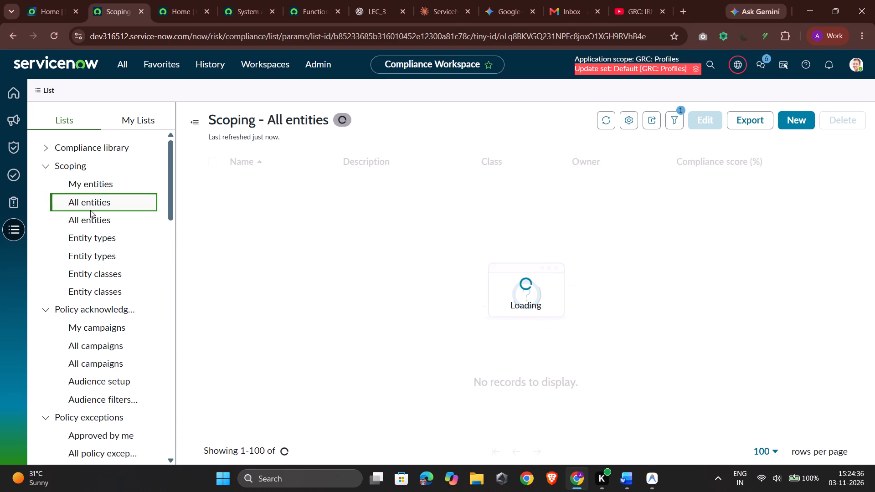
{"action": "left_click", "coordinate": [98, 228]}
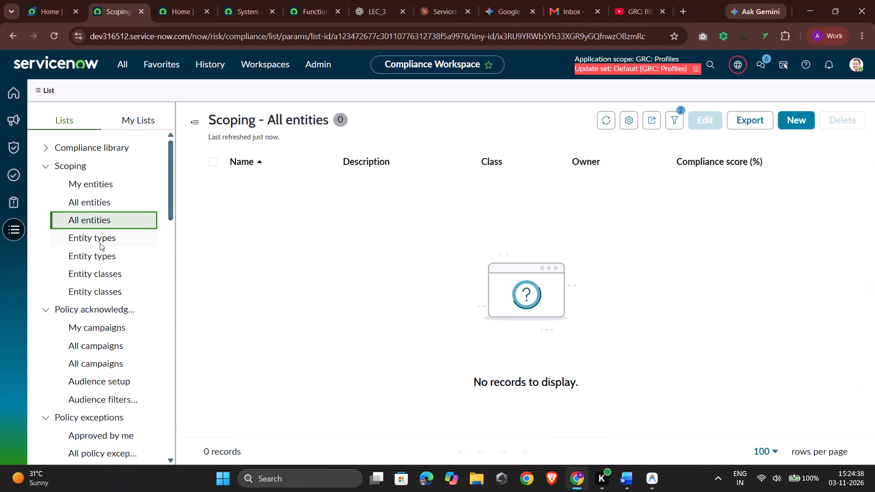
{"action": "left_click", "coordinate": [100, 243]}
{"action": "left_click", "coordinate": [101, 249]}
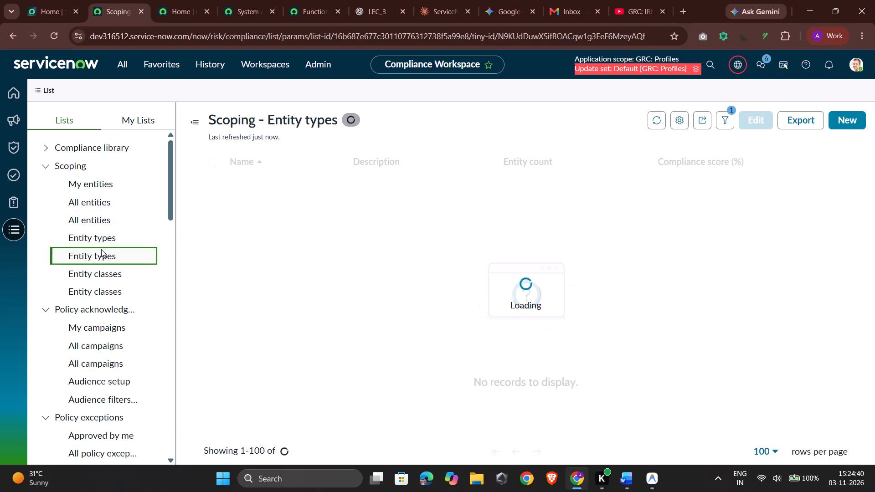
{"action": "left_click", "coordinate": [87, 274]}
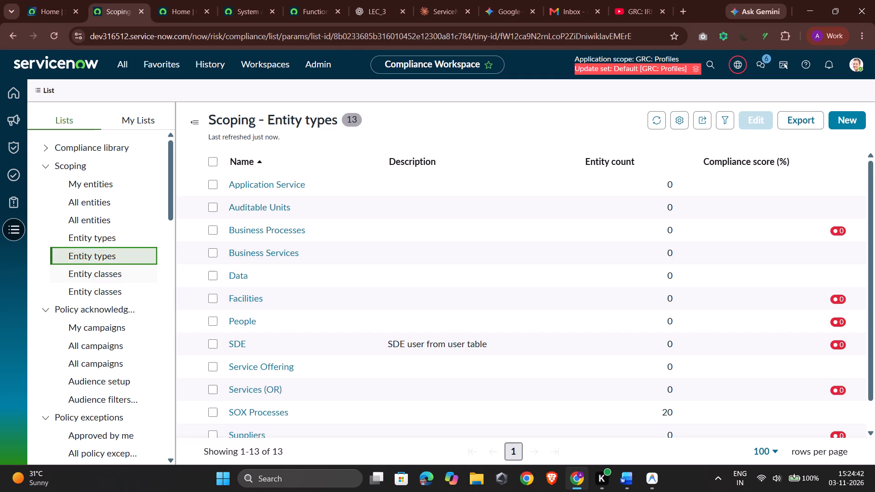
Open the first Entity types list under Scoping.
{"action": "left_click", "coordinate": [110, 236]}
{"action": "left_click", "coordinate": [171, 0]}
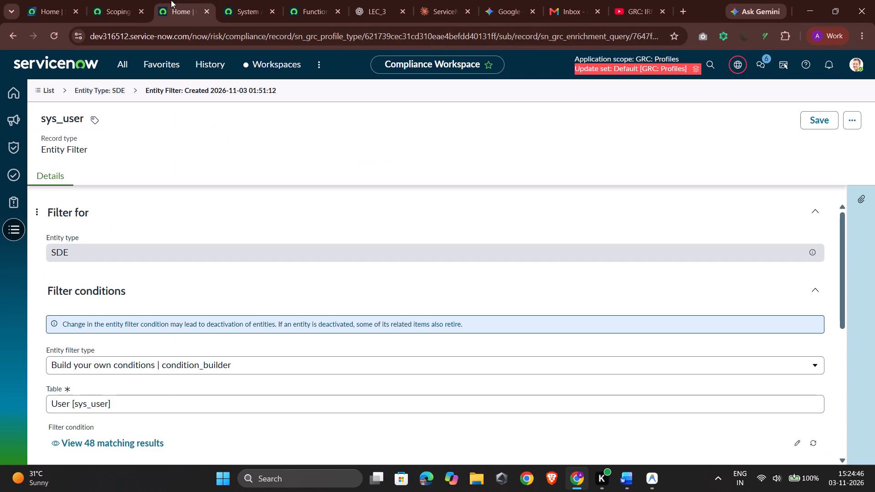
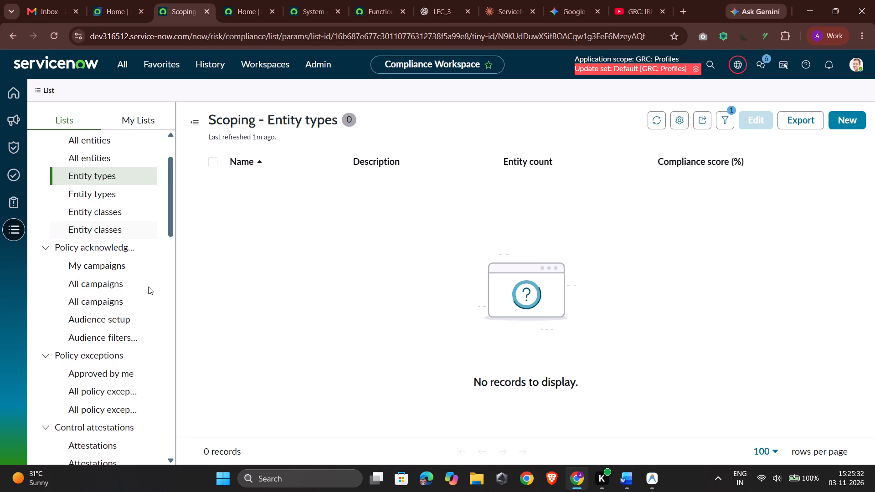
Check the Scoping lists for Entity types, All entities and My entities, and look through the records in the first All entities list.
{"action": "scroll", "coordinate": [148, 287], "scroll_direction": "down", "scroll_amount": 2}
{"action": "scroll", "coordinate": [148, 287], "scroll_direction": "up", "scroll_amount": 6}
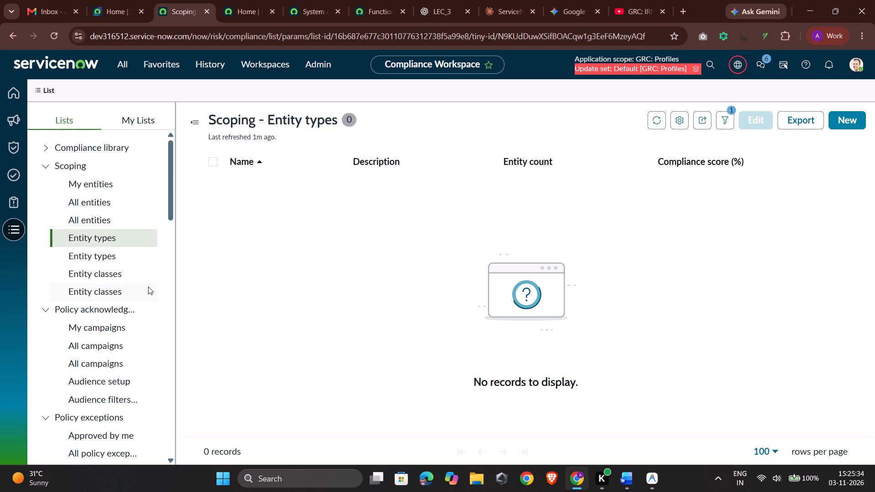
{"action": "scroll", "coordinate": [148, 287], "scroll_direction": "up", "scroll_amount": 1}
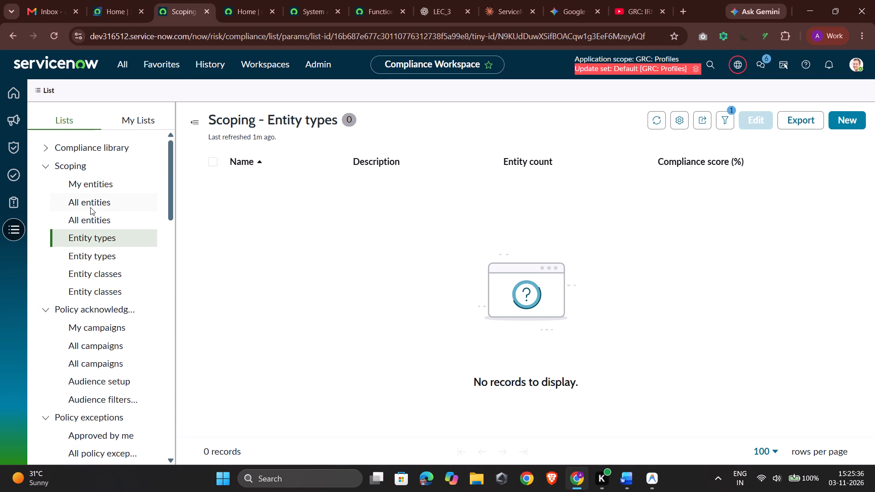
{"action": "left_click", "coordinate": [90, 207]}
{"action": "left_click", "coordinate": [87, 231]}
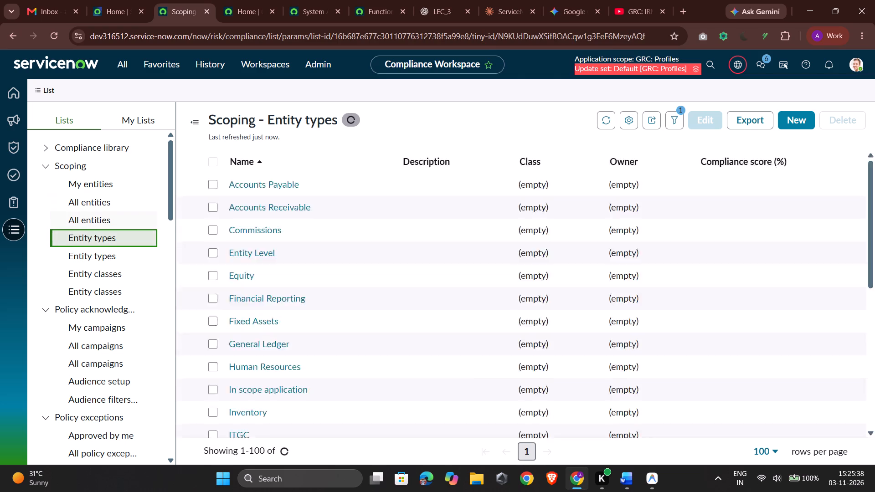
{"action": "left_click", "coordinate": [92, 214]}
{"action": "left_click", "coordinate": [98, 203]}
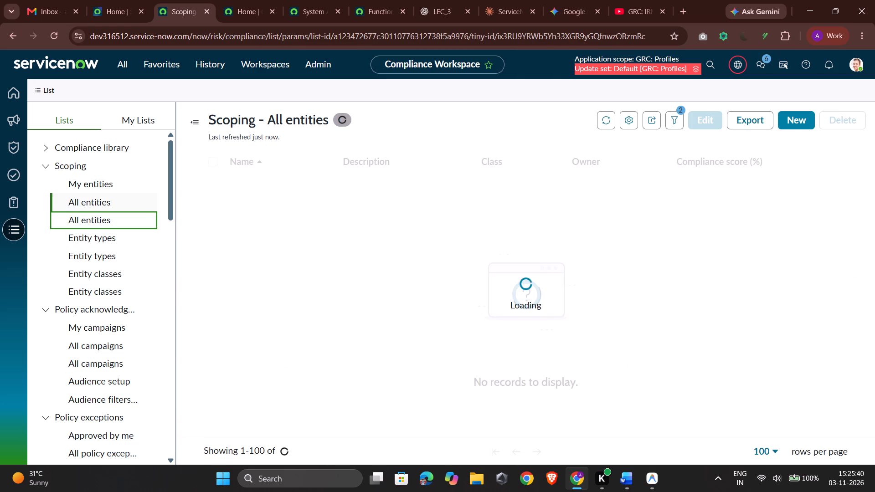
{"action": "left_click", "coordinate": [118, 193]}
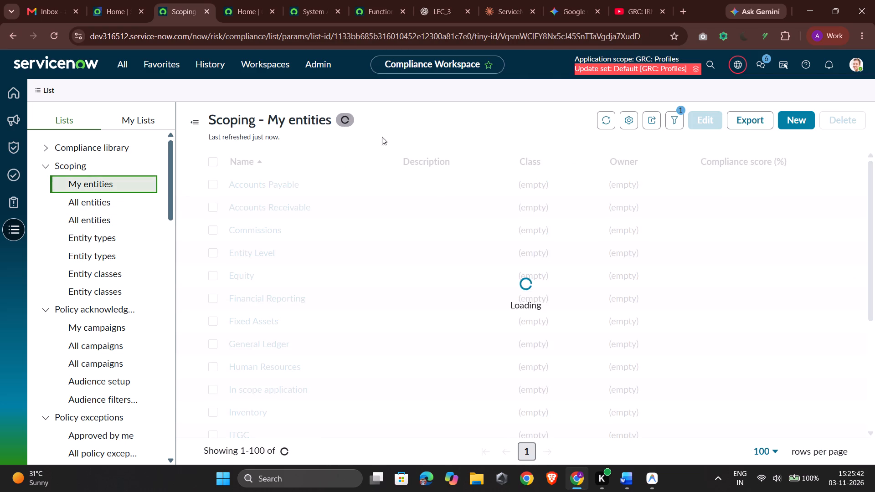
{"action": "left_click", "coordinate": [457, 124]}
{"action": "scroll", "coordinate": [457, 124], "scroll_direction": "up", "scroll_amount": 3}
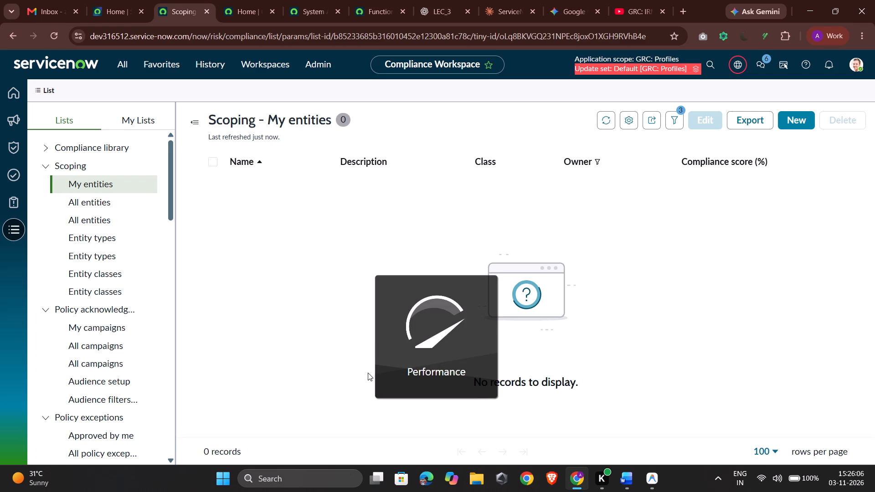
{"action": "left_click", "coordinate": [91, 210]}
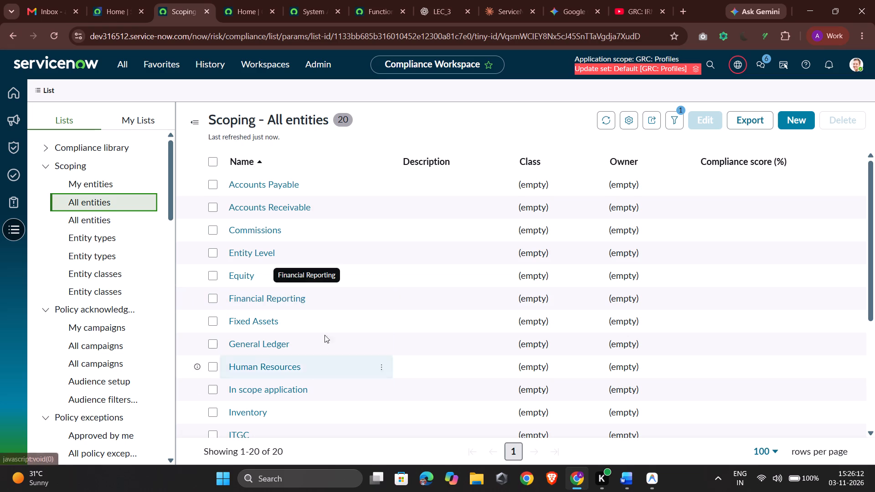
{"action": "scroll", "coordinate": [326, 331], "scroll_direction": "down", "scroll_amount": 3}
{"action": "scroll", "coordinate": [326, 331], "scroll_direction": "up", "scroll_amount": 4}
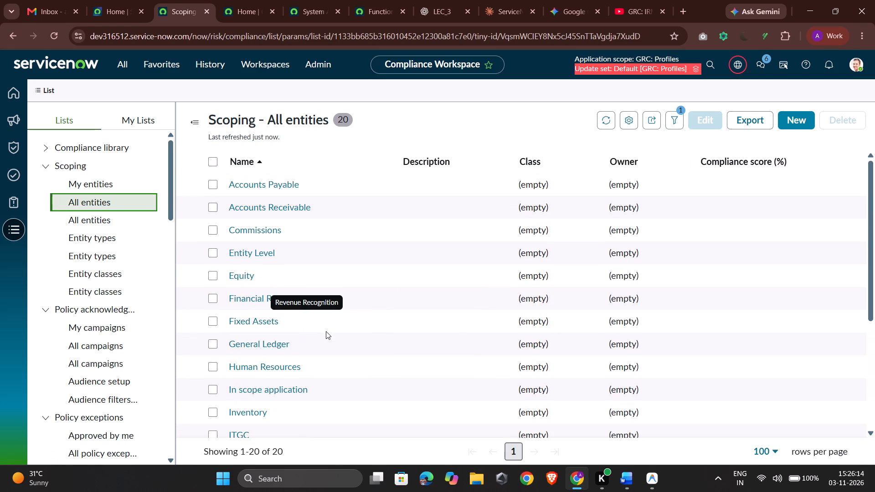
{"action": "scroll", "coordinate": [326, 331], "scroll_direction": "down", "scroll_amount": 6}
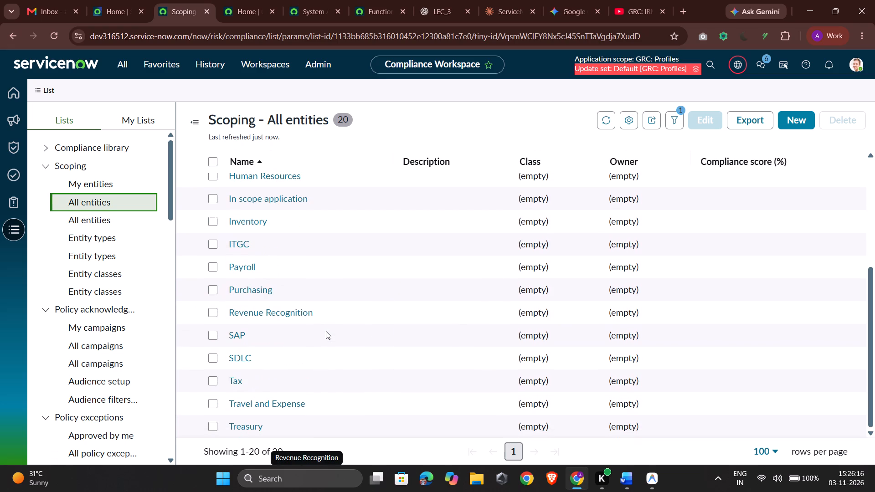
Switch to SDE's sys_user entity filter, review its filter conditions and assignment settings, and show the technical field names.
{"action": "left_click", "coordinate": [246, 2]}
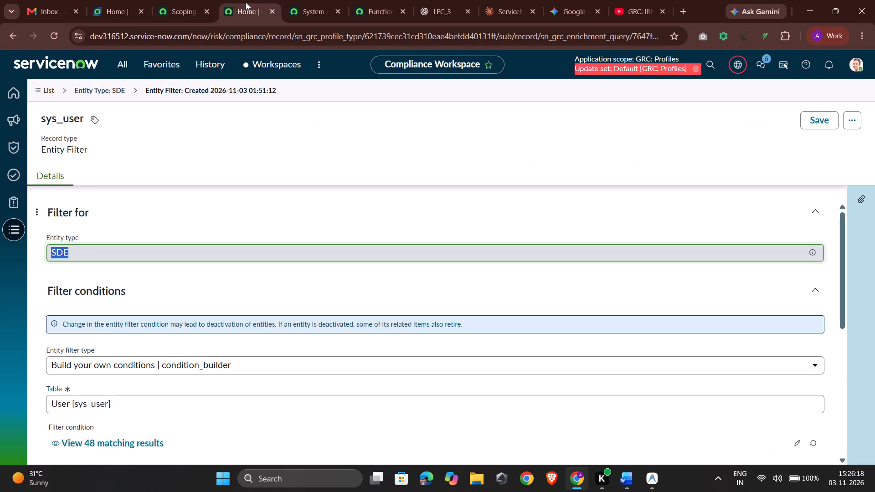
{"action": "scroll", "coordinate": [155, 219], "scroll_direction": "down", "scroll_amount": 7}
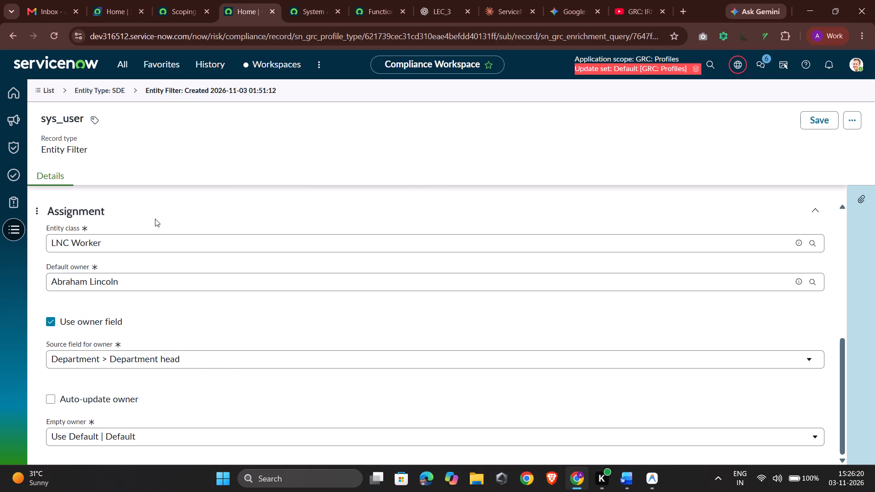
{"action": "scroll", "coordinate": [155, 219], "scroll_direction": "up", "scroll_amount": 5}
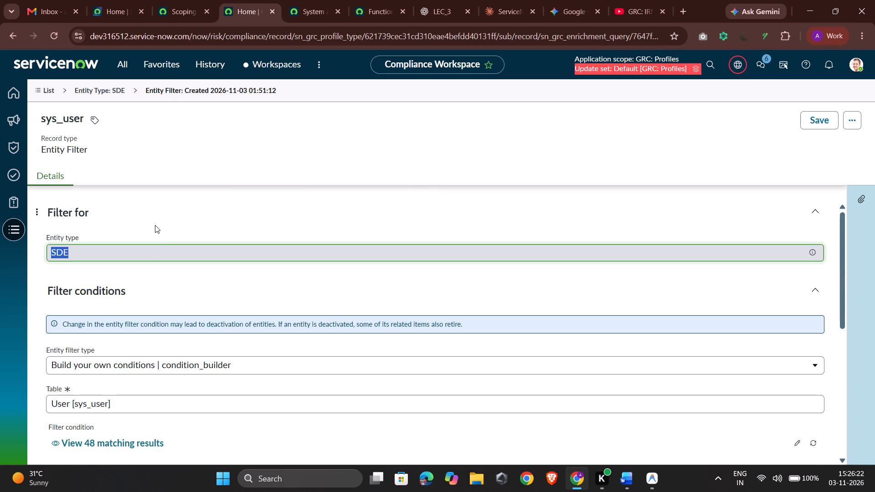
{"action": "scroll", "coordinate": [190, 336], "scroll_direction": "down", "scroll_amount": 2}
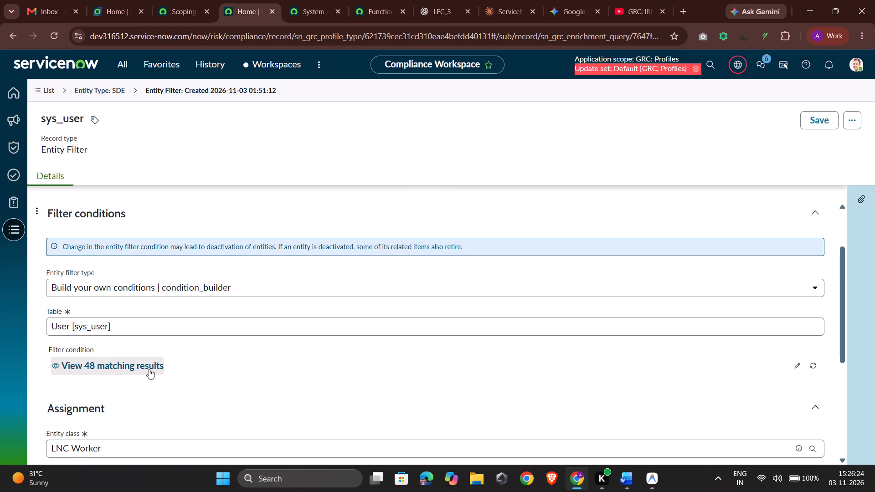
{"action": "scroll", "coordinate": [149, 370], "scroll_direction": "up", "scroll_amount": 5}
{"action": "left_click", "coordinate": [214, 145]}
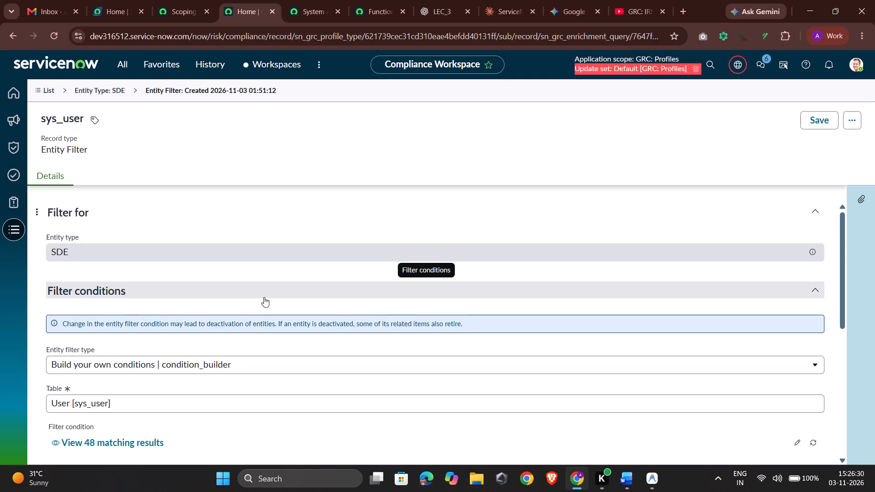
{"action": "double_click", "coordinate": [291, 265]}
{"action": "left_click_drag", "start_coordinate": [291, 265], "coordinate": [198, 248]}
{"action": "left_click", "coordinate": [198, 248]}
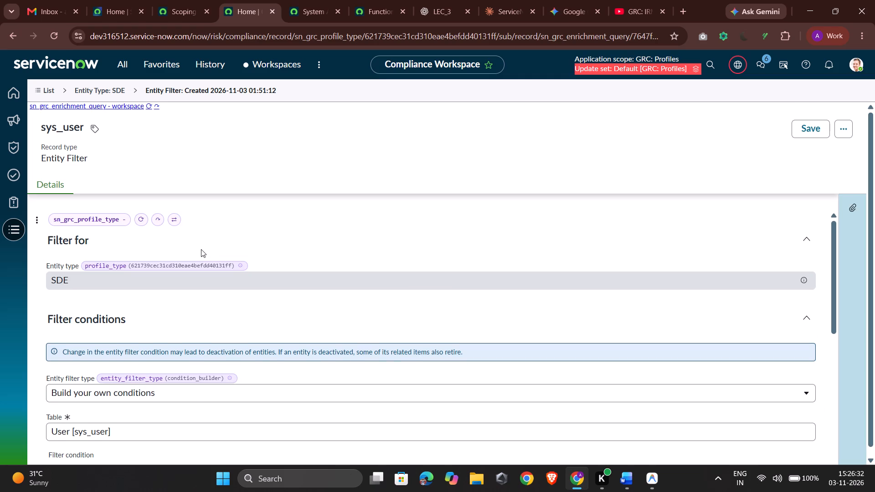
{"action": "scroll", "coordinate": [343, 211], "scroll_direction": "up", "scroll_amount": 2}
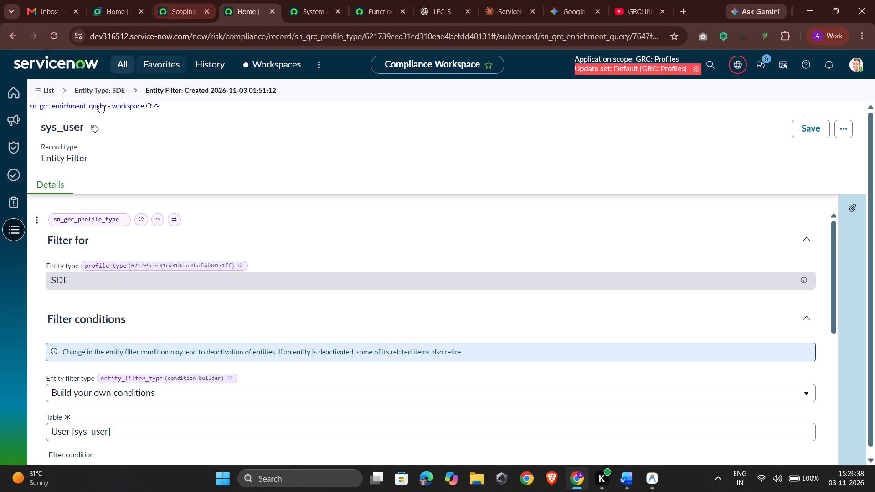
Return to the SDE entity type record from its filter and hide the technical field names.
{"action": "left_click", "coordinate": [103, 91]}
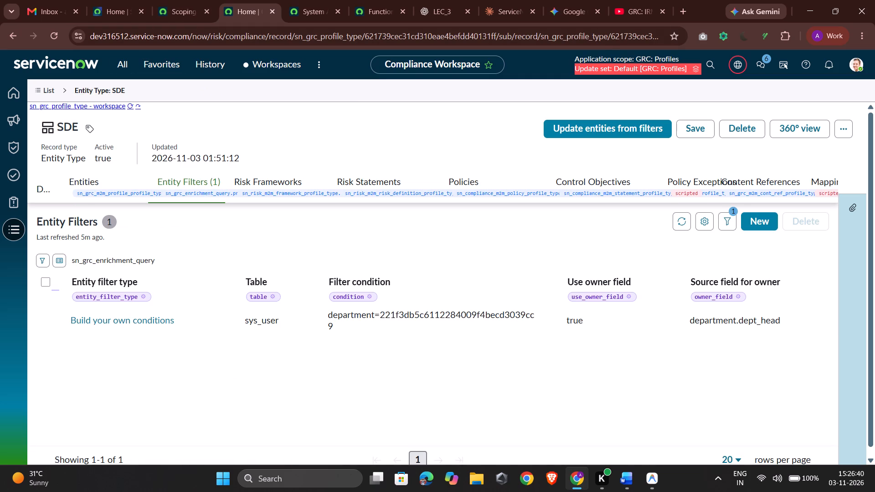
{"action": "double_click", "coordinate": [278, 443]}
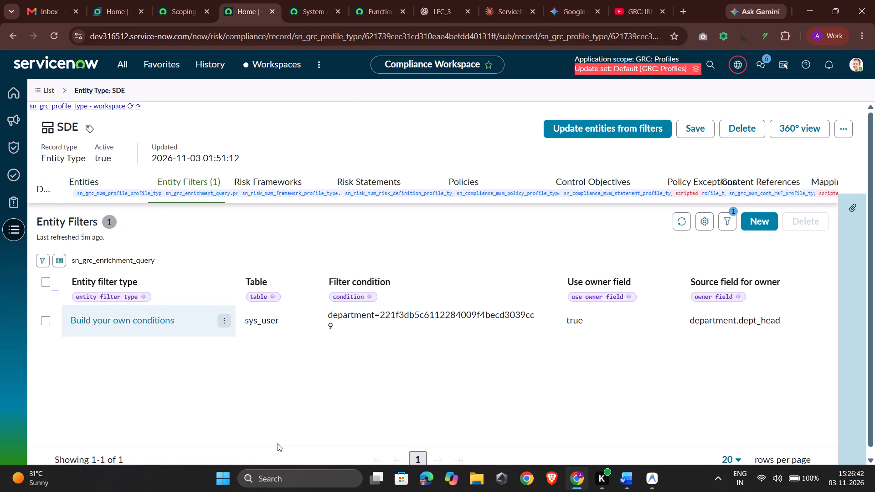
{"action": "double_click", "coordinate": [306, 402]}
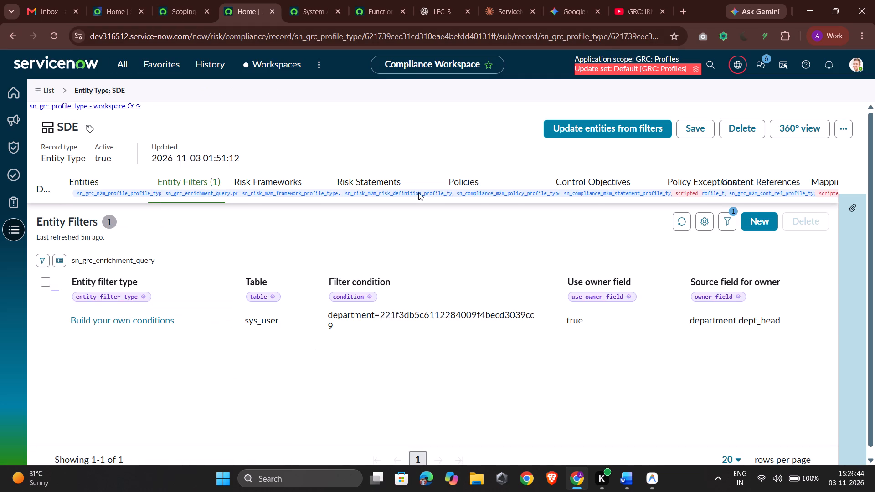
{"action": "triple_click", "coordinate": [432, 143]}
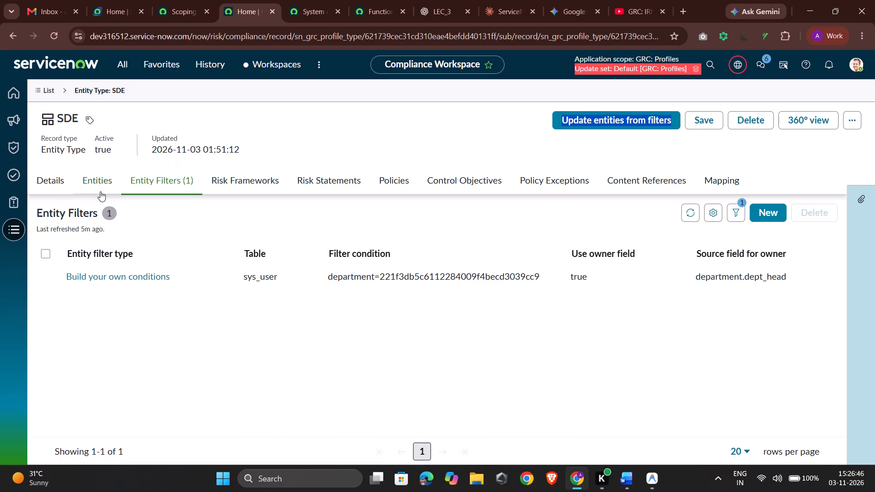
Update the SDE entity type's entities from its filters and review its Entities list.
{"action": "left_click", "coordinate": [100, 190]}
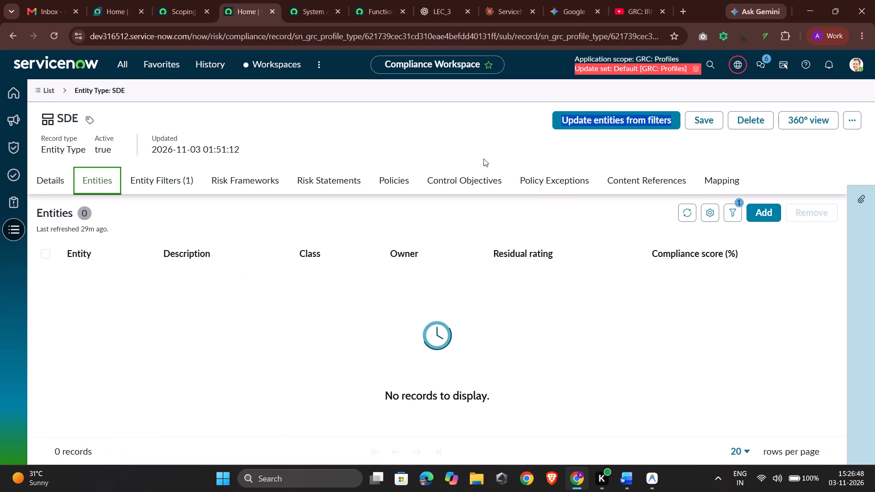
{"action": "left_click", "coordinate": [614, 121]}
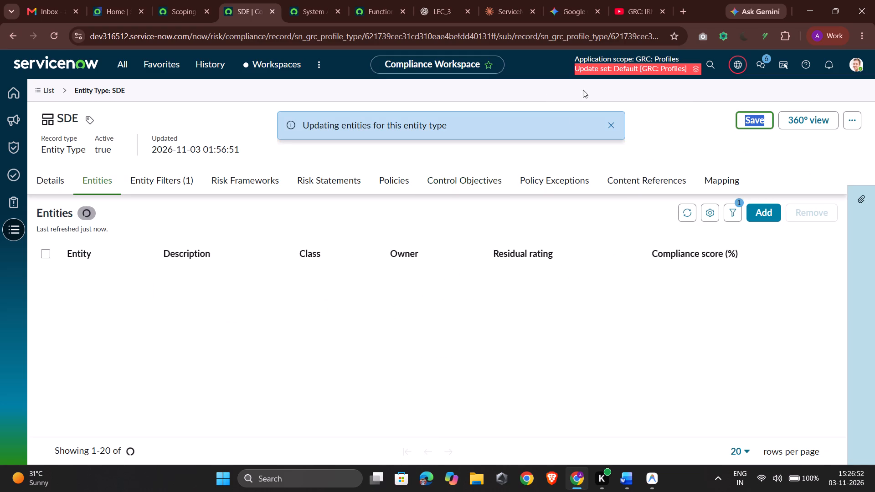
{"action": "left_click", "coordinate": [607, 127]}
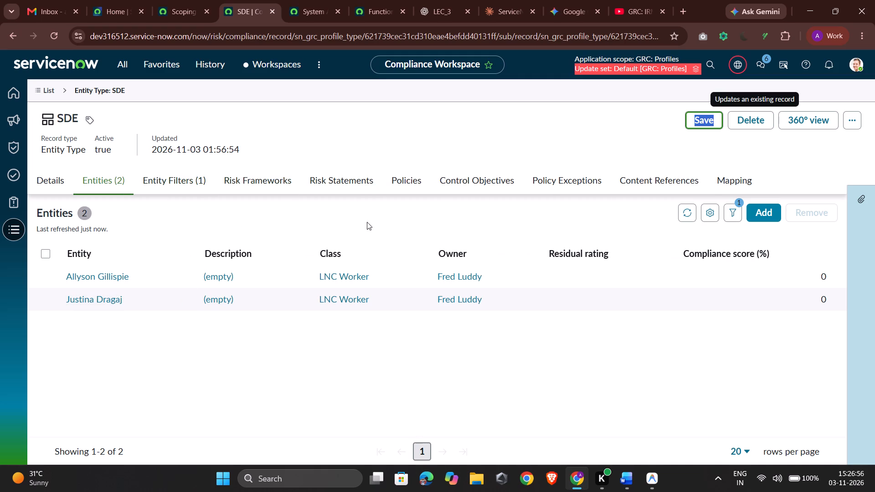
{"action": "left_click", "coordinate": [582, 149]}
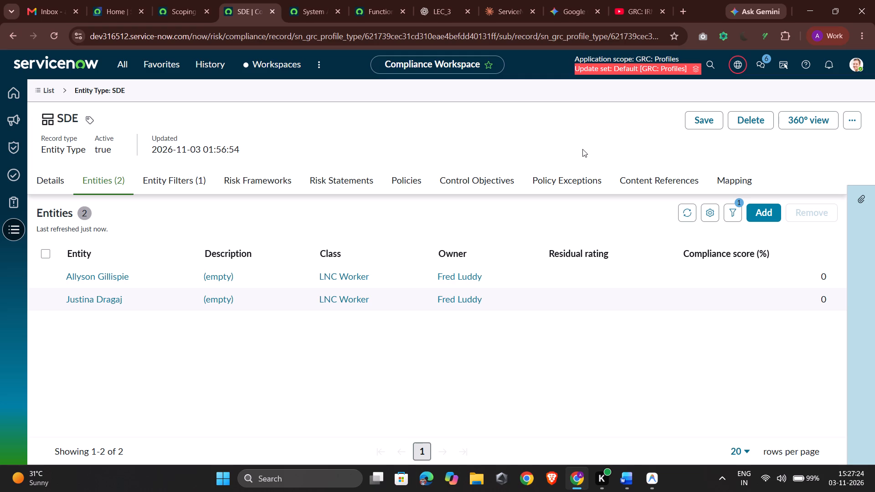
{"action": "scroll", "coordinate": [618, 311], "scroll_direction": "down", "scroll_amount": 1}
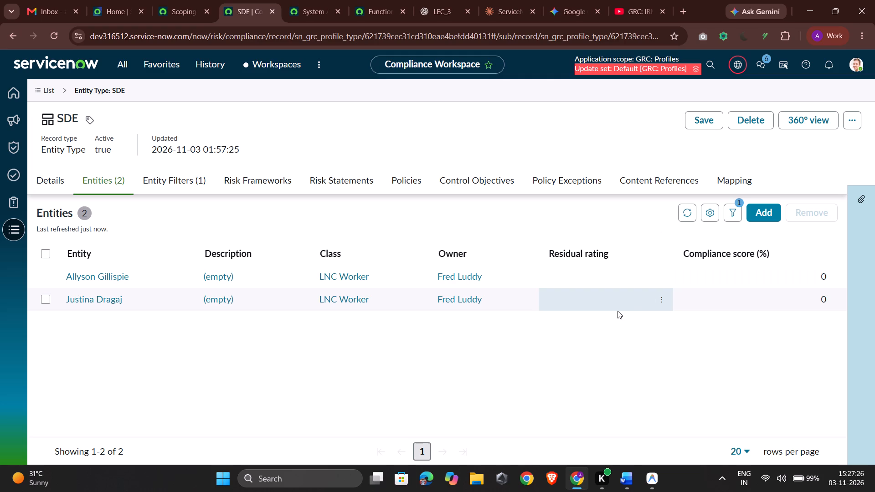
{"action": "scroll", "coordinate": [618, 311], "scroll_direction": "up", "scroll_amount": 1}
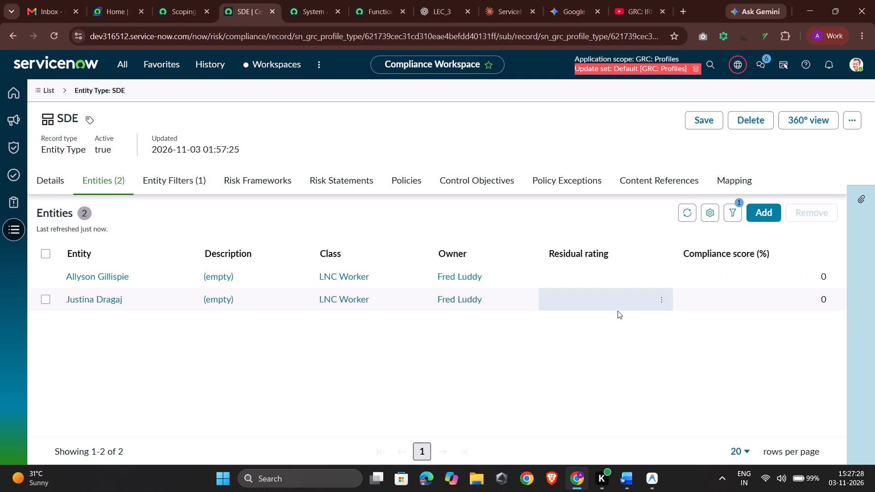
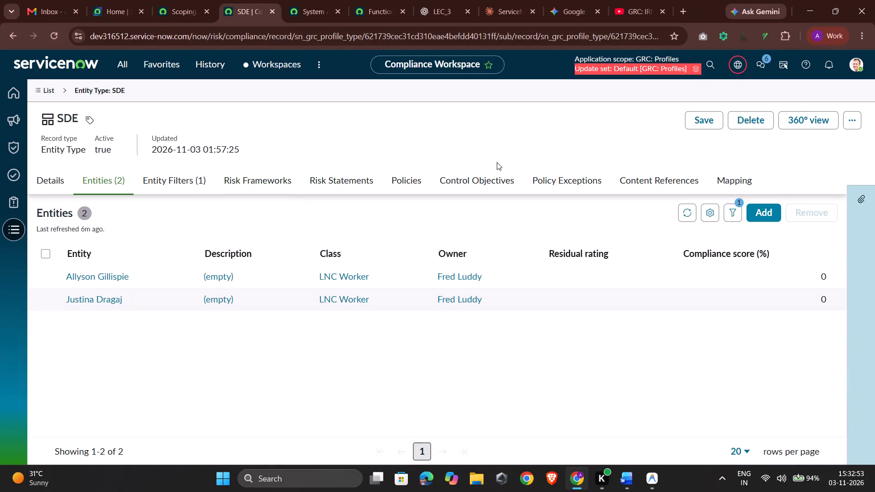
Compare the SDE entity type's Entities list with its Entity Filters list.
{"action": "scroll", "coordinate": [307, 205], "scroll_direction": "down", "scroll_amount": 1}
{"action": "scroll", "coordinate": [307, 205], "scroll_direction": "up", "scroll_amount": 5}
{"action": "left_click", "coordinate": [181, 181]}
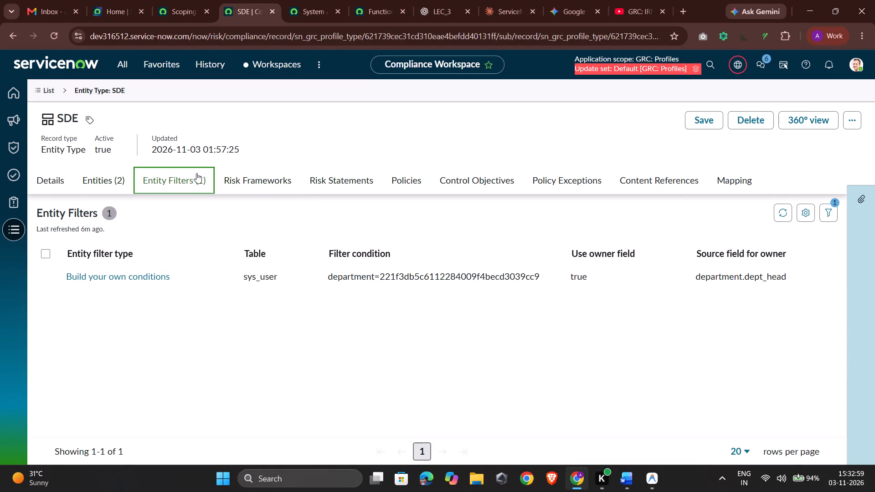
{"action": "left_click", "coordinate": [186, 172]}
{"action": "left_click", "coordinate": [120, 175]}
{"action": "left_click", "coordinate": [185, 174]}
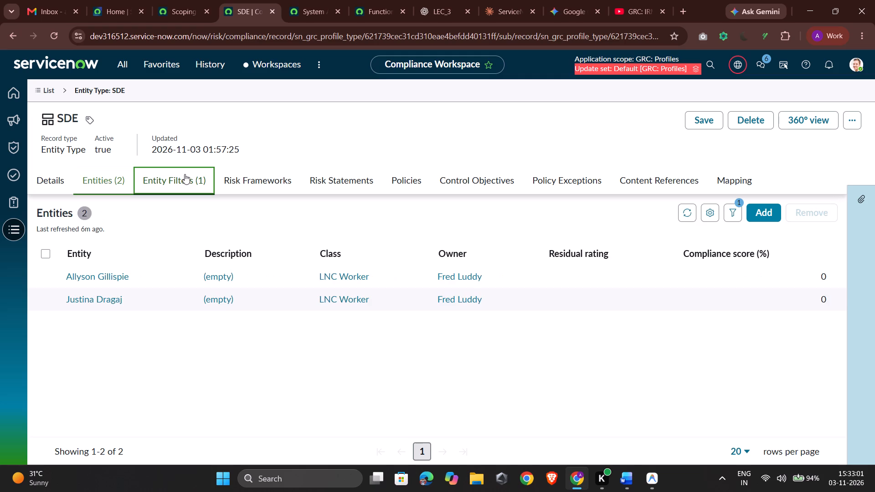
{"action": "left_click", "coordinate": [108, 183]}
{"action": "left_click", "coordinate": [179, 189]}
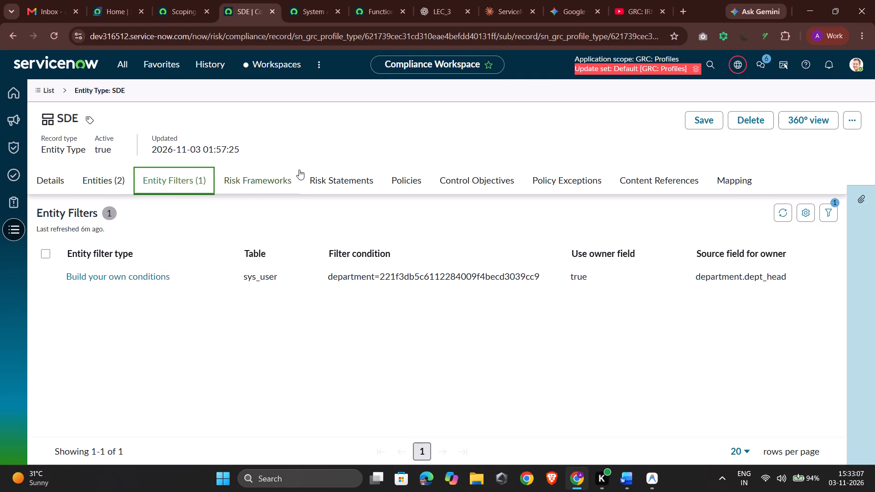
Check the SDE entity type's related Risk Frameworks, Risk Statements and Control Objectives lists.
{"action": "left_click", "coordinate": [268, 195]}
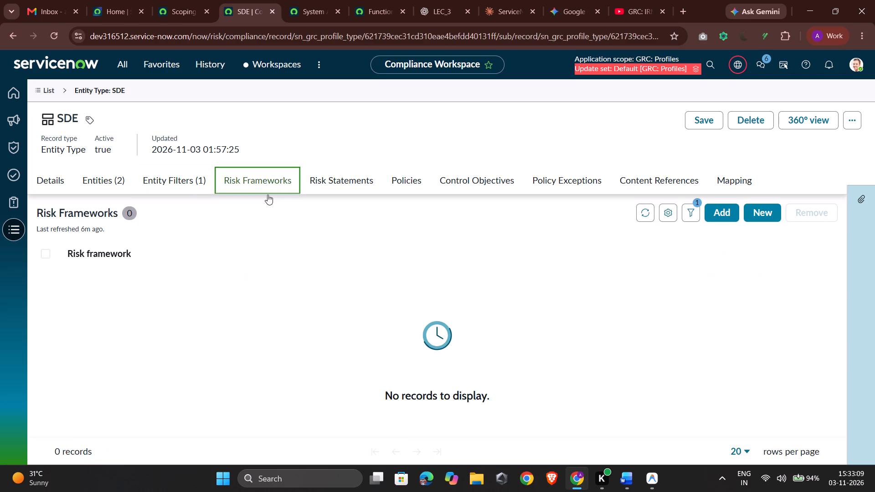
{"action": "left_click", "coordinate": [335, 176]}
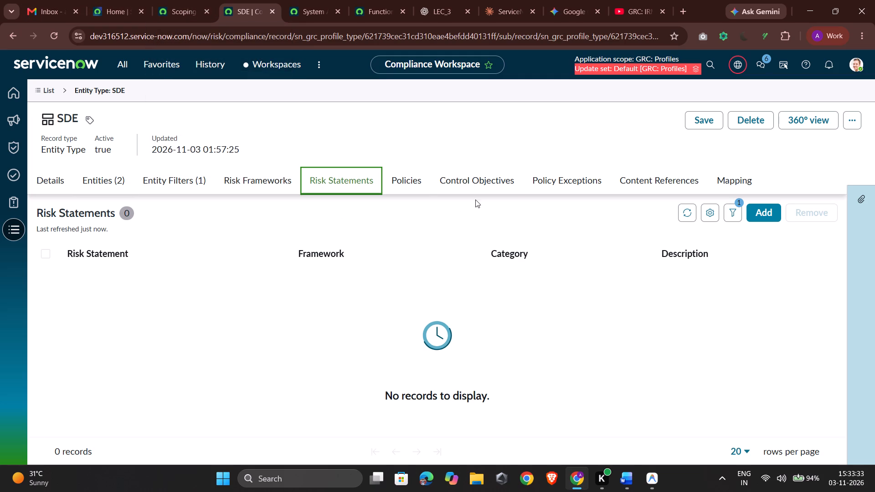
{"action": "left_click", "coordinate": [488, 179]}
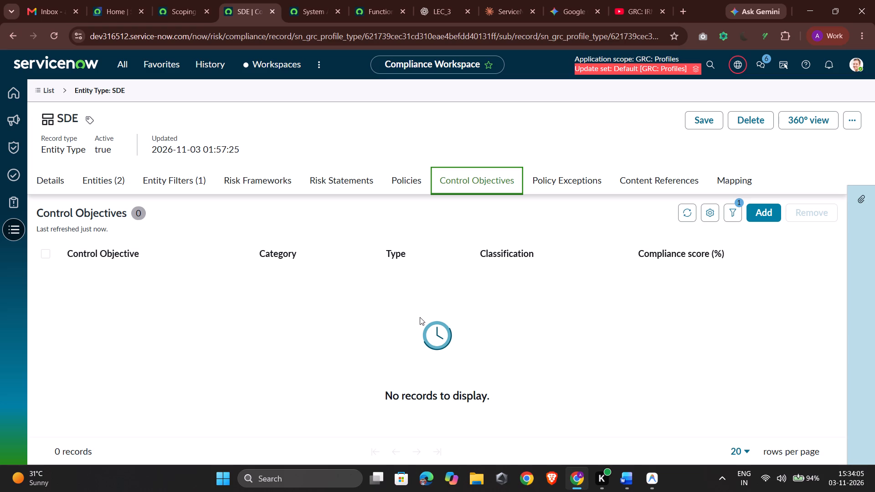
View the overview of the first entity in SDE's Entities list and return to the SDE entity type record.
{"action": "left_click", "coordinate": [112, 188]}
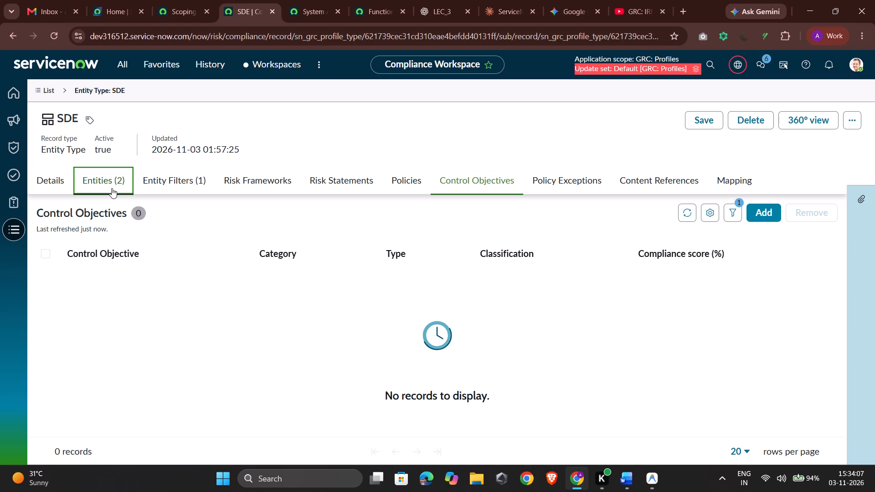
{"action": "left_click", "coordinate": [98, 278]}
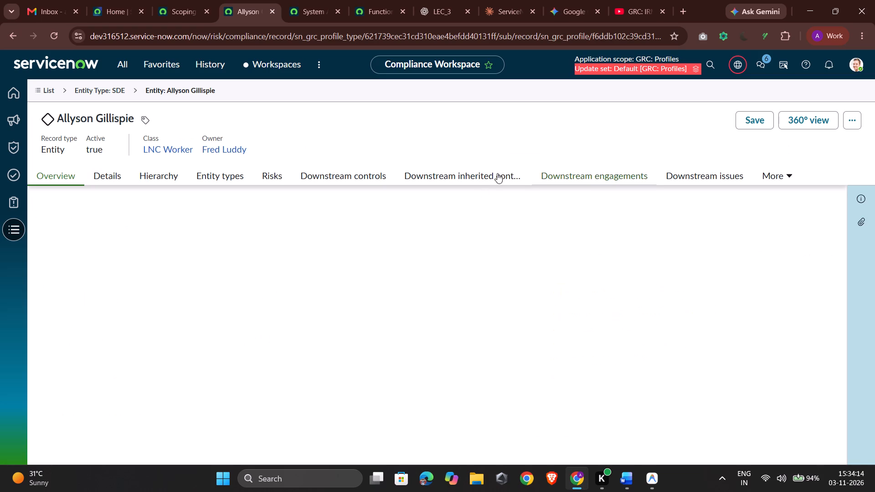
{"action": "left_click", "coordinate": [99, 100]}
{"action": "left_click", "coordinate": [102, 89]}
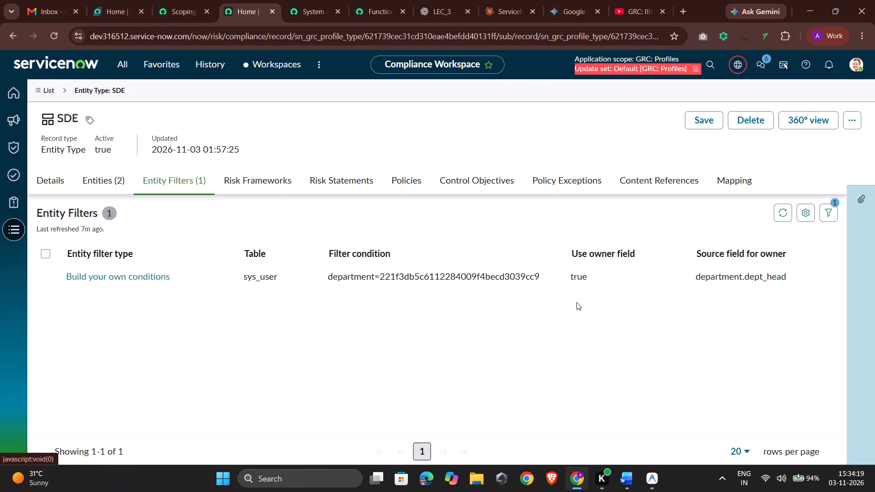
Review SDE's Control Objectives list again and recheck its Entity Filters and Entities lists.
{"action": "left_click", "coordinate": [482, 184]}
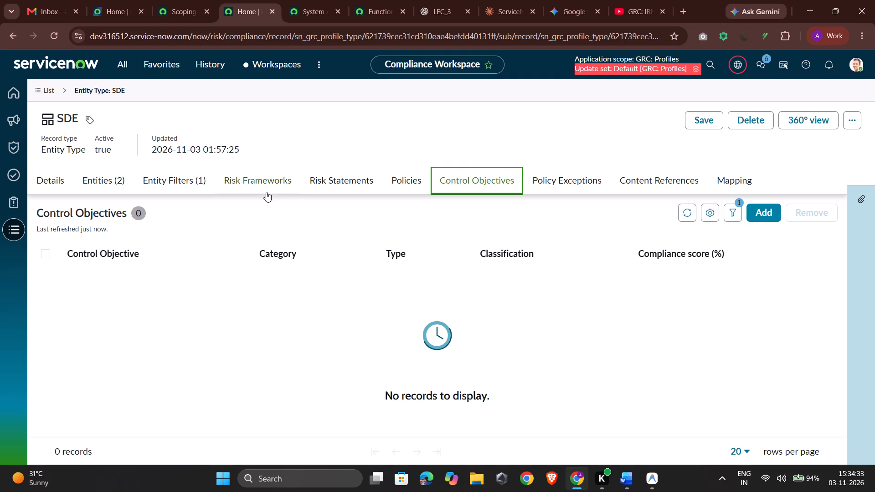
{"action": "left_click", "coordinate": [195, 181]}
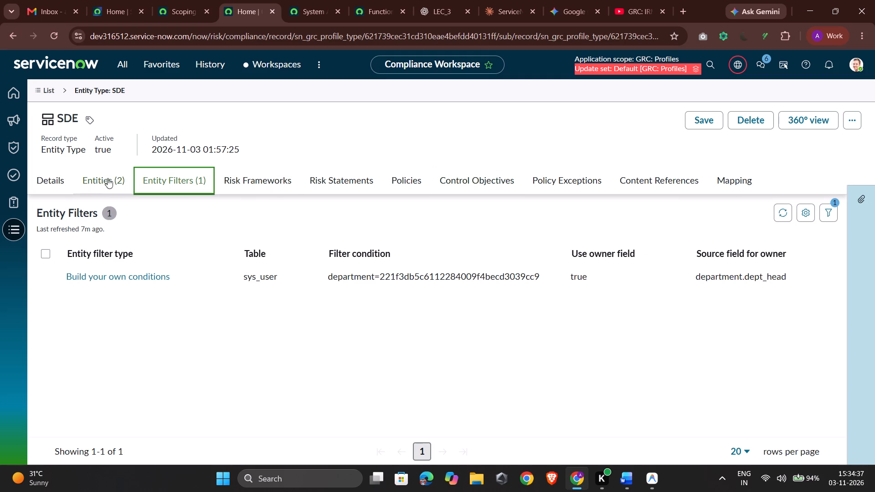
{"action": "left_click", "coordinate": [102, 174]}
{"action": "left_click", "coordinate": [202, 181]}
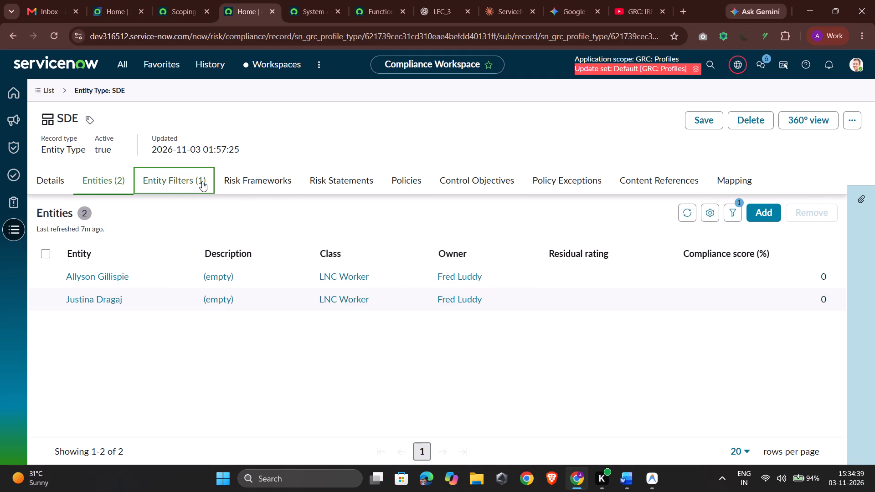
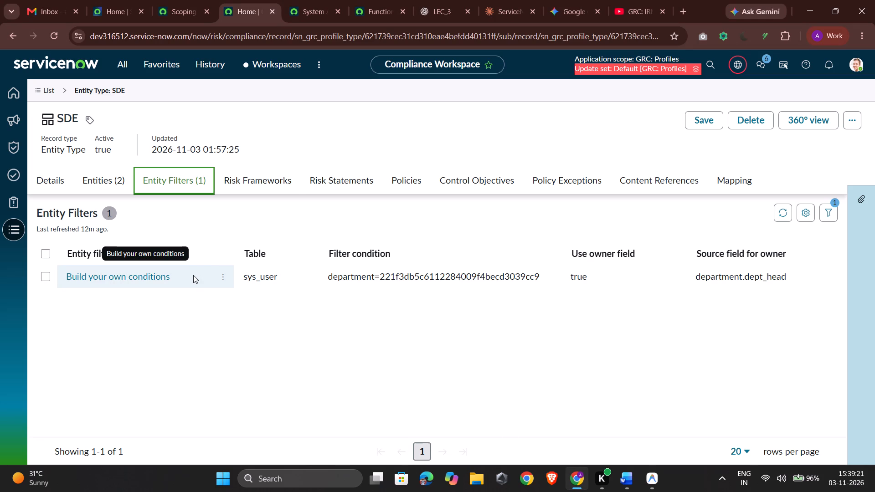
{"action": "left_click", "coordinate": [124, 183]}
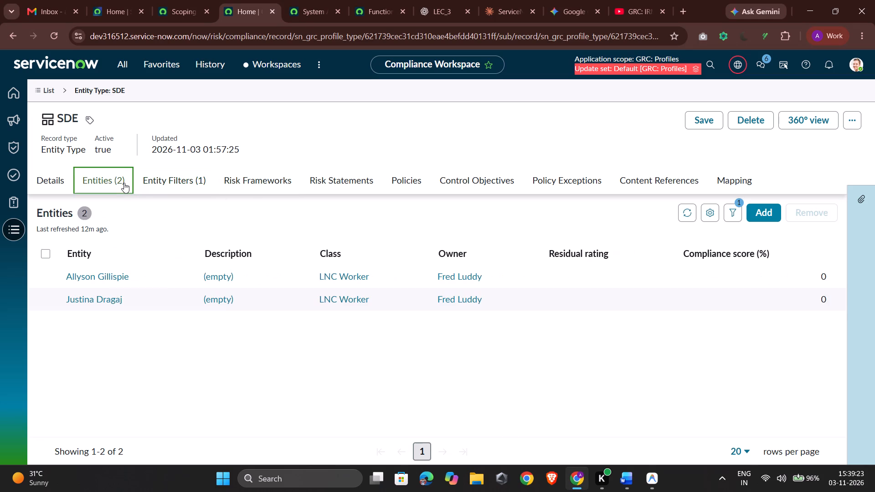
{"action": "left_click", "coordinate": [170, 2]}
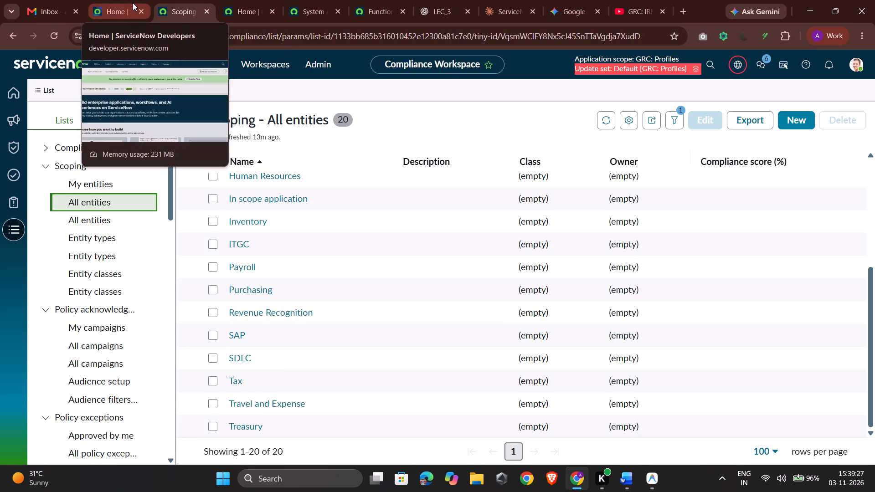
{"action": "left_click", "coordinate": [133, 3]}
{"action": "left_click", "coordinate": [182, 6]}
{"action": "scroll", "coordinate": [231, 276], "scroll_direction": "right", "scroll_amount": 1}
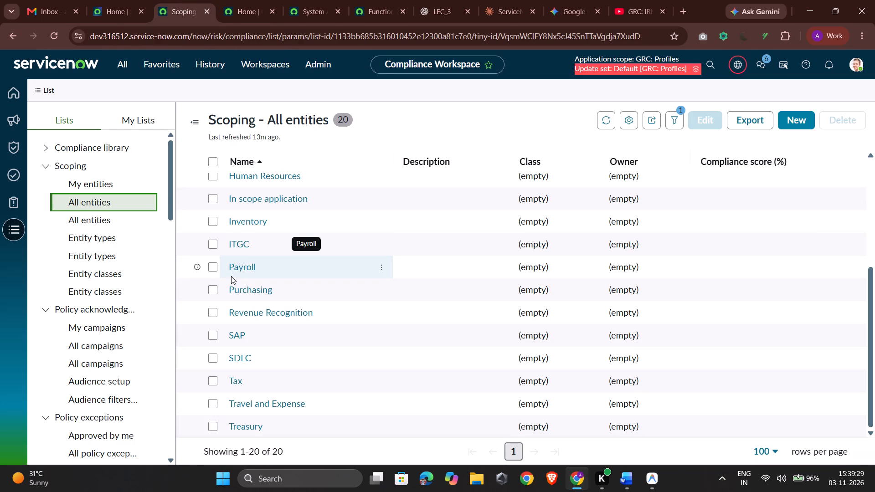
{"action": "scroll", "coordinate": [231, 276], "scroll_direction": "right", "scroll_amount": 1}
{"action": "scroll", "coordinate": [253, 359], "scroll_direction": "down", "scroll_amount": 1}
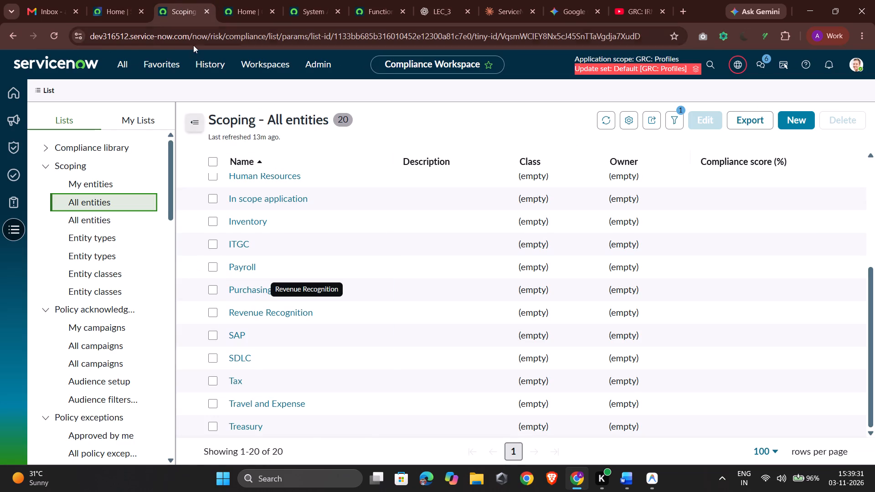
Review the SDE entity type's Details and its related lists from Entities through Policies.
{"action": "left_click", "coordinate": [243, 6]}
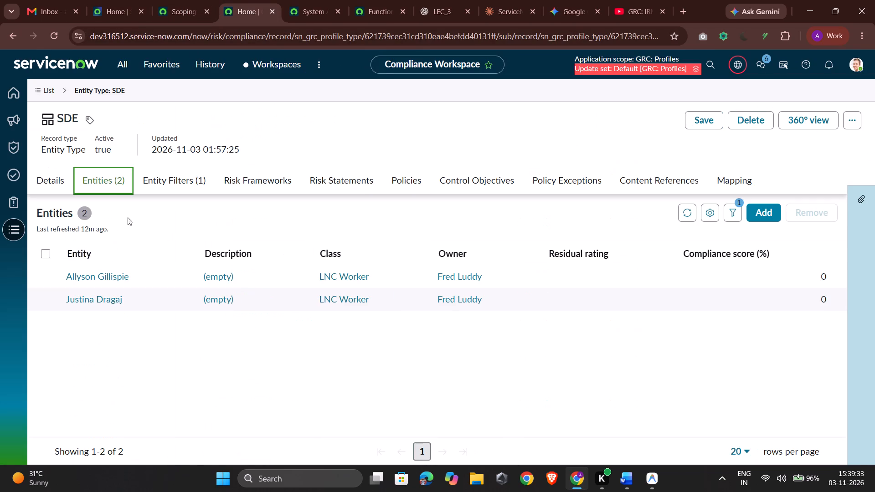
{"action": "left_click", "coordinate": [59, 179]}
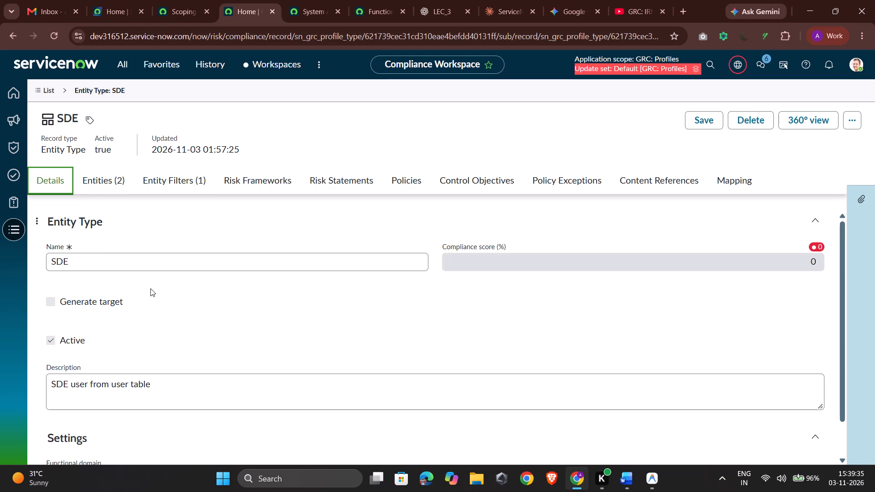
{"action": "scroll", "coordinate": [150, 288], "scroll_direction": "down", "scroll_amount": 3}
{"action": "scroll", "coordinate": [150, 288], "scroll_direction": "up", "scroll_amount": 3}
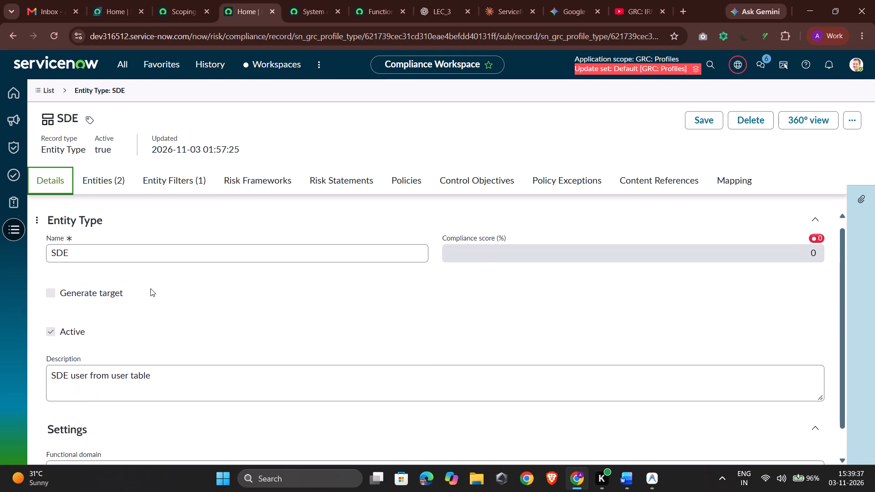
{"action": "scroll", "coordinate": [150, 288], "scroll_direction": "right", "scroll_amount": 1}
{"action": "left_click", "coordinate": [117, 173]}
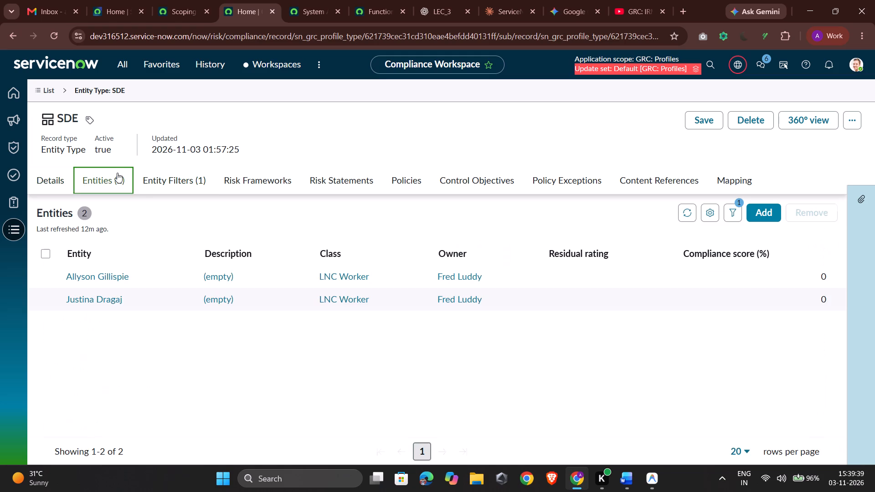
{"action": "left_click", "coordinate": [168, 180]}
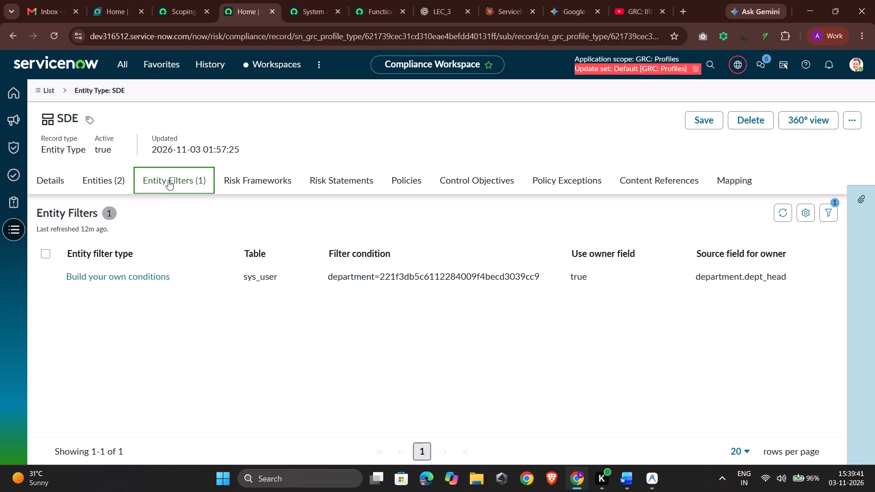
{"action": "left_click", "coordinate": [243, 181]}
{"action": "left_click", "coordinate": [333, 188]}
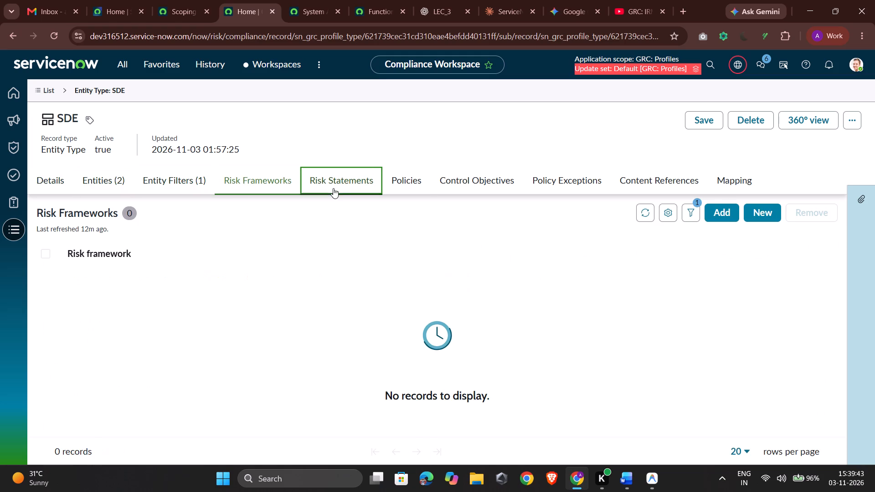
{"action": "left_click", "coordinate": [400, 184]}
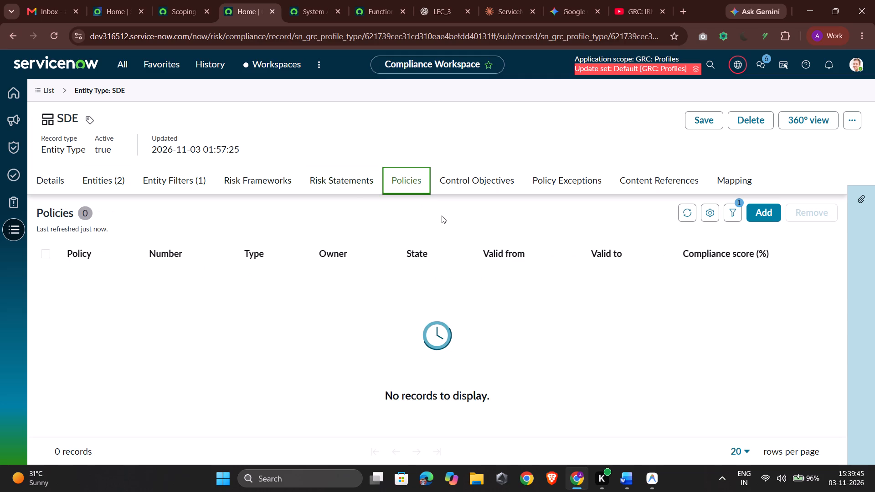
Check which policies can be added to the SDE entity type, and close the selection without adding any.
{"action": "left_click", "coordinate": [768, 211]}
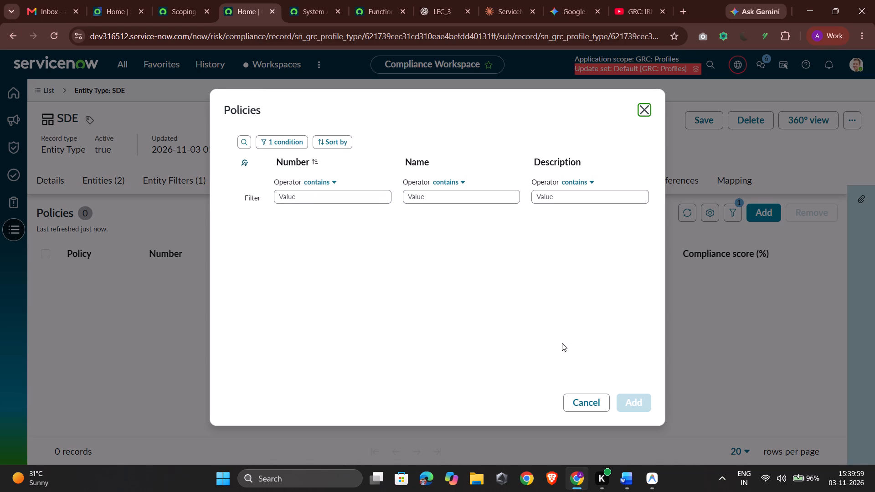
{"action": "left_click", "coordinate": [648, 110]}
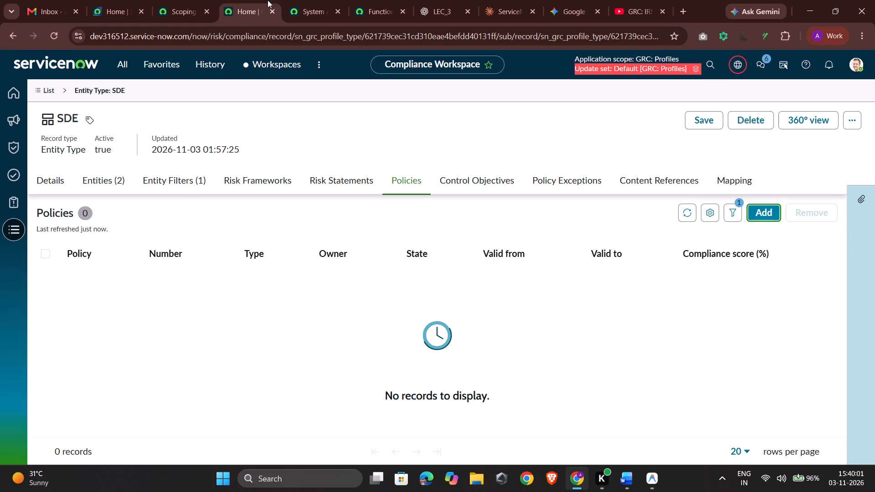
Open the full application navigator from the Scoping - All entities page.
{"action": "left_click", "coordinate": [190, 4]}
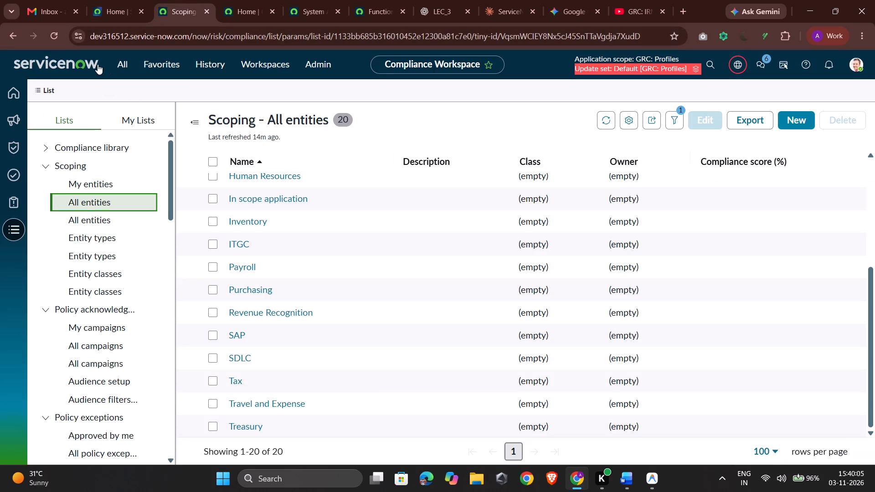
{"action": "left_click", "coordinate": [125, 61]}
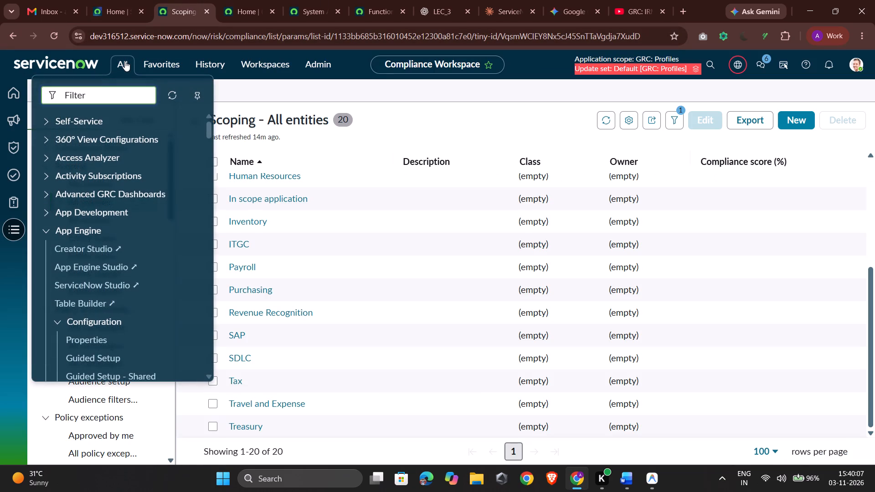
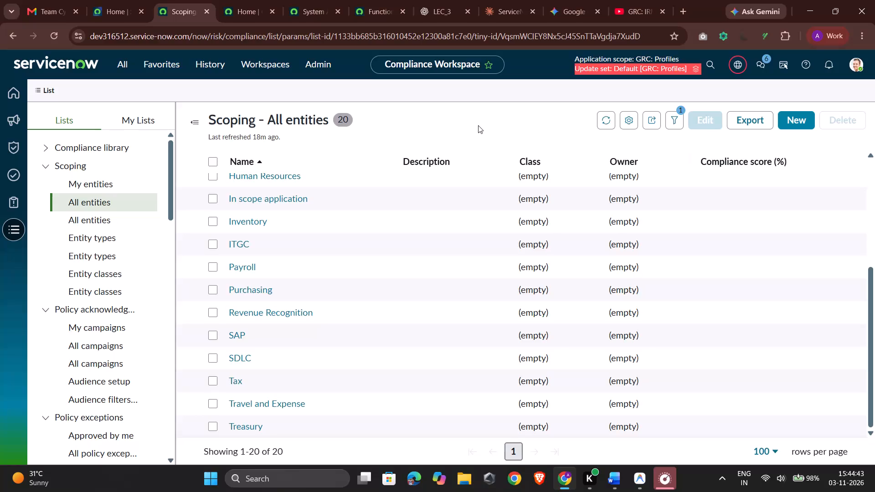
Collect today's Daily Pack reward in the yapcash browser extension and close the extension.
{"action": "left_click", "coordinate": [763, 31]}
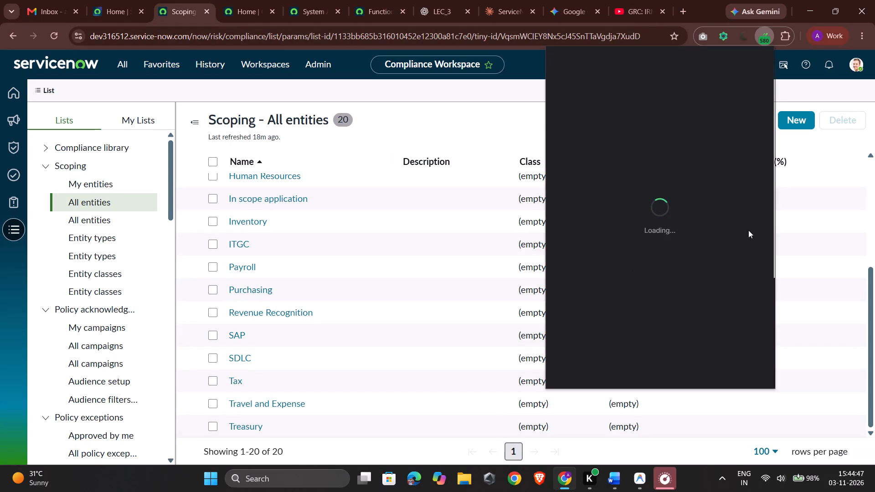
{"action": "scroll", "coordinate": [647, 212], "scroll_direction": "up", "scroll_amount": 1}
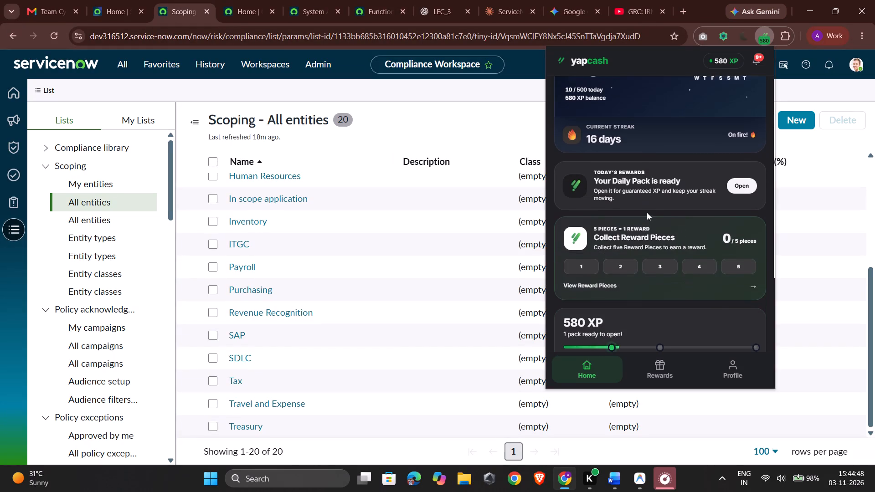
{"action": "scroll", "coordinate": [647, 212], "scroll_direction": "up", "scroll_amount": 1}
{"action": "left_click", "coordinate": [668, 345]}
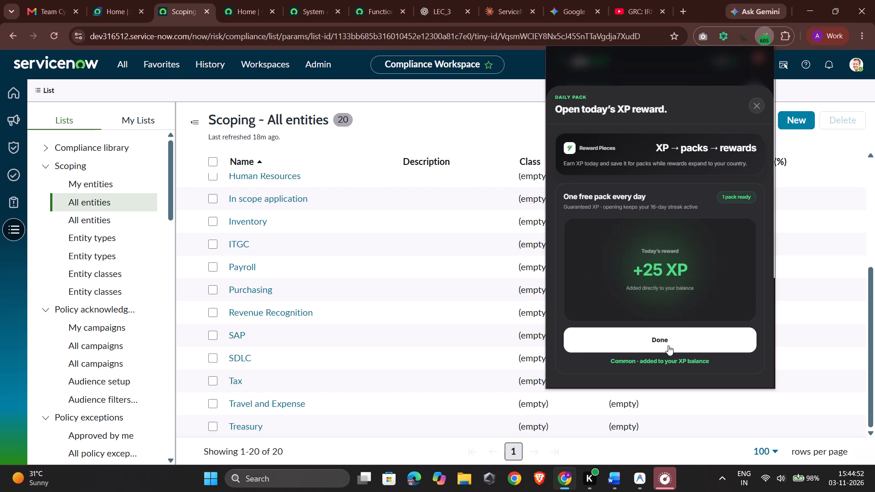
{"action": "left_click", "coordinate": [668, 345]}
{"action": "scroll", "coordinate": [623, 217], "scroll_direction": "up", "scroll_amount": 1}
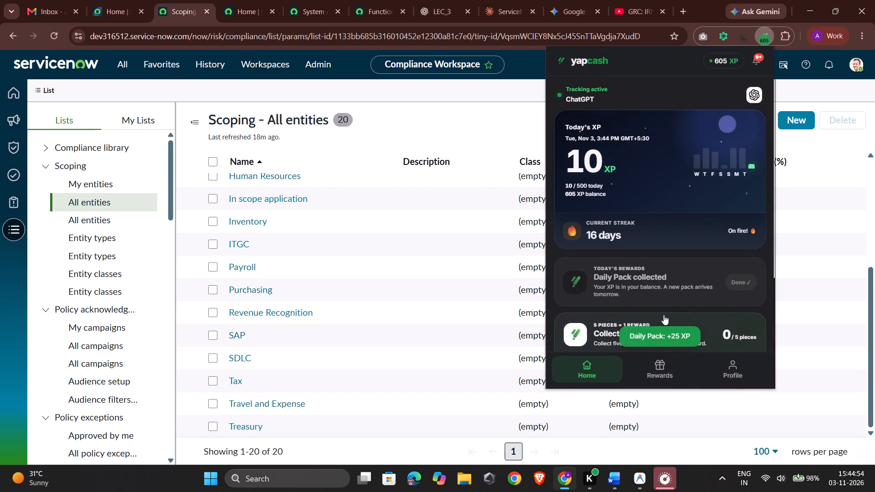
{"action": "scroll", "coordinate": [654, 210], "scroll_direction": "down", "scroll_amount": 9}
{"action": "scroll", "coordinate": [654, 210], "scroll_direction": "up", "scroll_amount": 6}
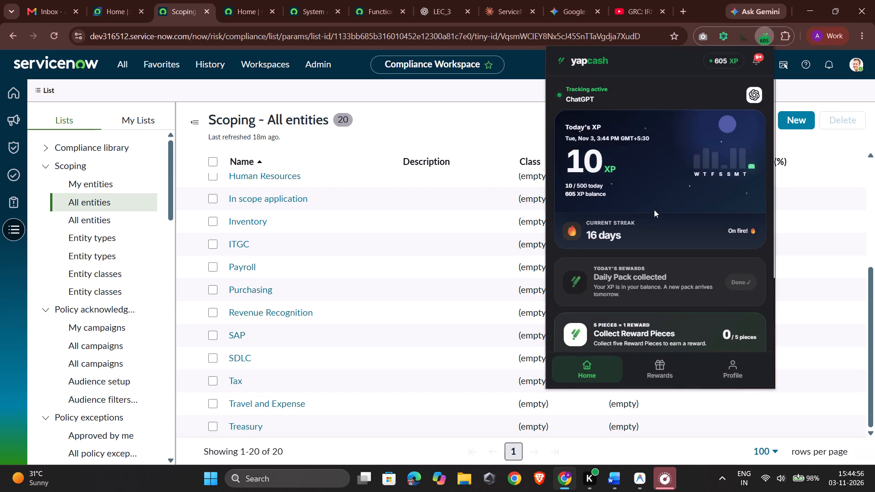
{"action": "left_click", "coordinate": [512, 95]}
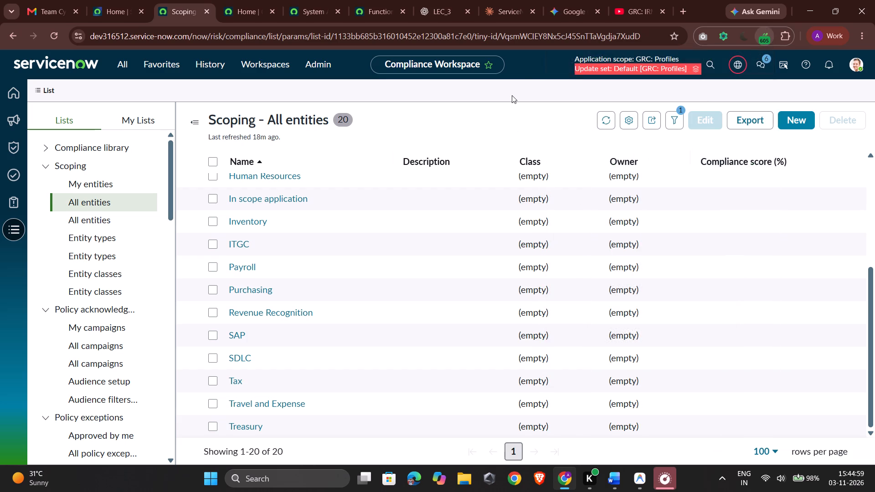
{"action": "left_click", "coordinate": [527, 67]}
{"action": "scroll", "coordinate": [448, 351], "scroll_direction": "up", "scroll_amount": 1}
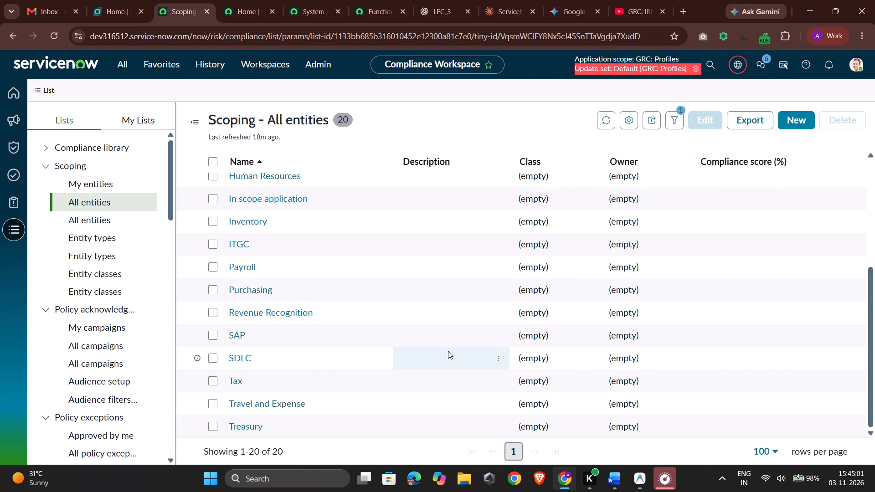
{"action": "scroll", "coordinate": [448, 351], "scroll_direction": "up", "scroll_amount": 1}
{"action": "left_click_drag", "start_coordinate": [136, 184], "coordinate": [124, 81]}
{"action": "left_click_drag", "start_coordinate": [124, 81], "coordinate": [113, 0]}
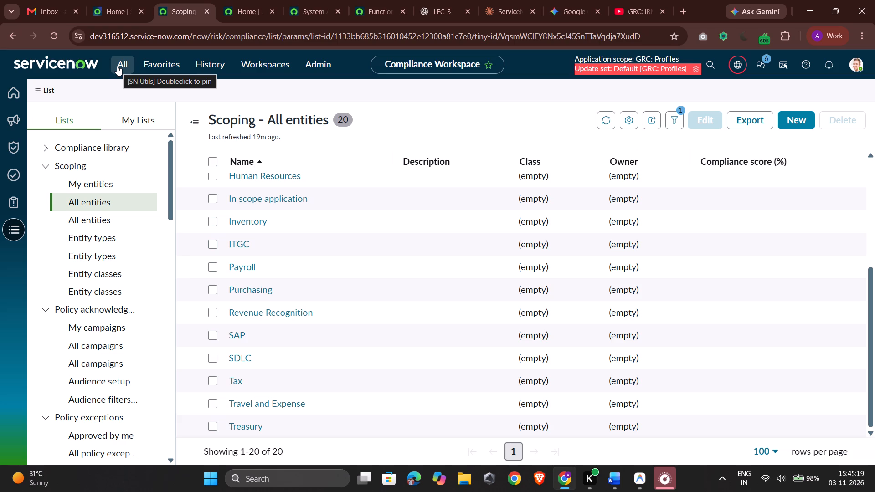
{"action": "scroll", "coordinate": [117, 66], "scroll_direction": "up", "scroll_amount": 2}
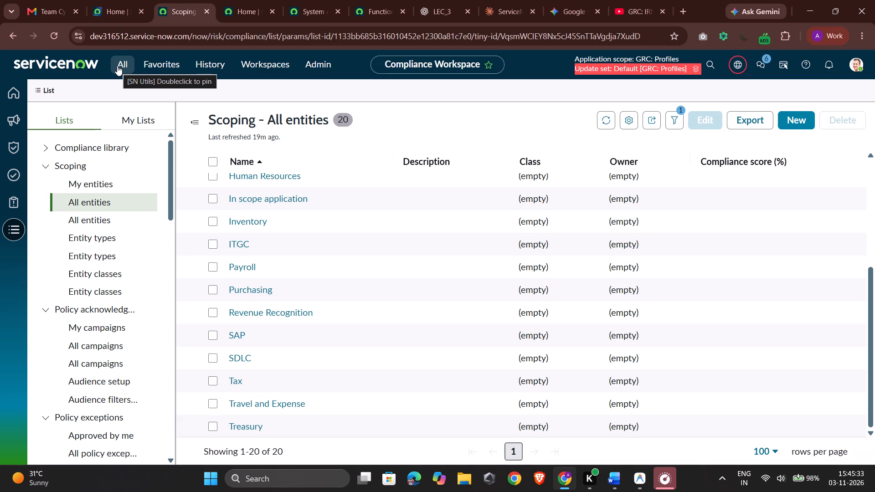
Filter the full application navigator by "workspace" and look through the matching modules.
{"action": "left_click", "coordinate": [117, 66]}
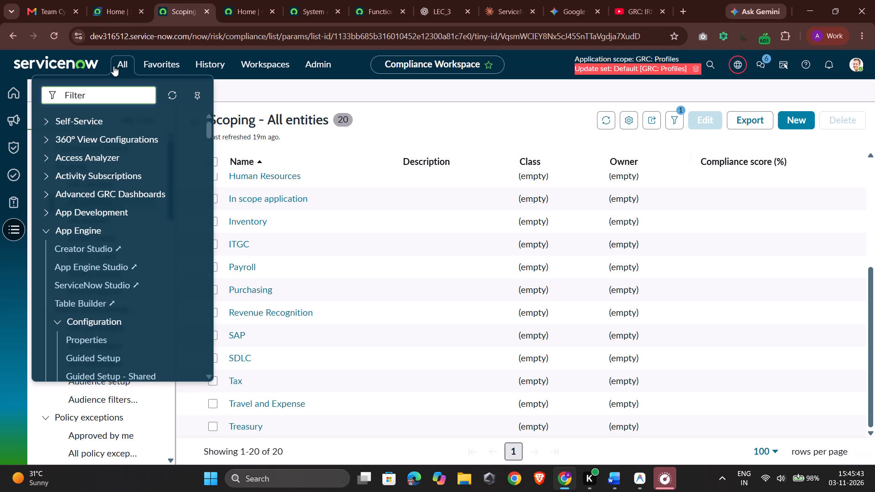
{"action": "type", "text": "workspace"}
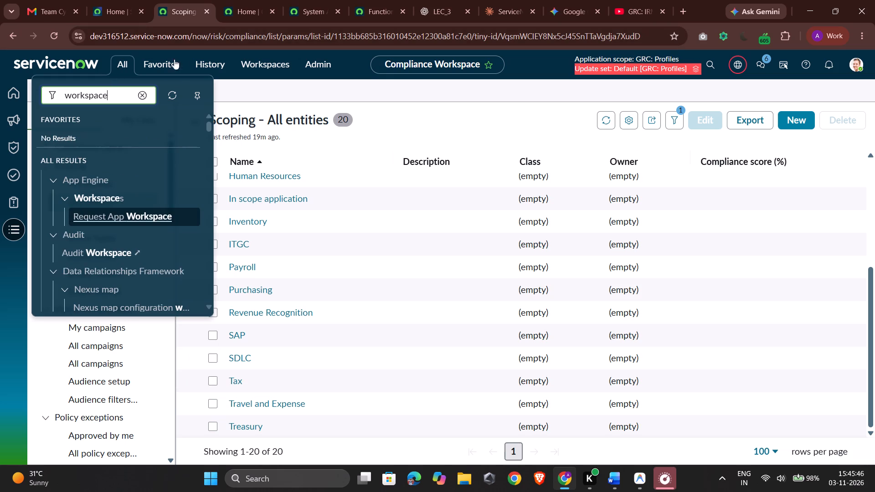
{"action": "scroll", "coordinate": [118, 266], "scroll_direction": "down", "scroll_amount": 4}
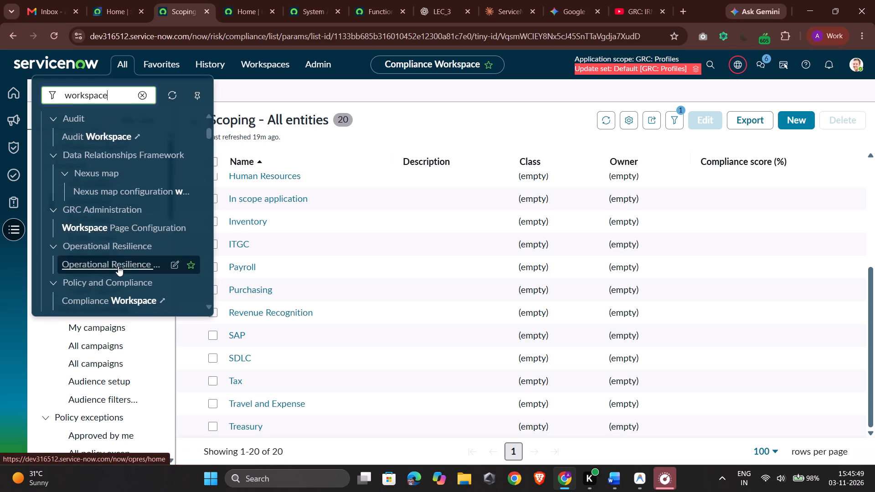
{"action": "scroll", "coordinate": [118, 266], "scroll_direction": "down", "scroll_amount": 1}
{"action": "scroll", "coordinate": [118, 266], "scroll_direction": "right", "scroll_amount": 1}
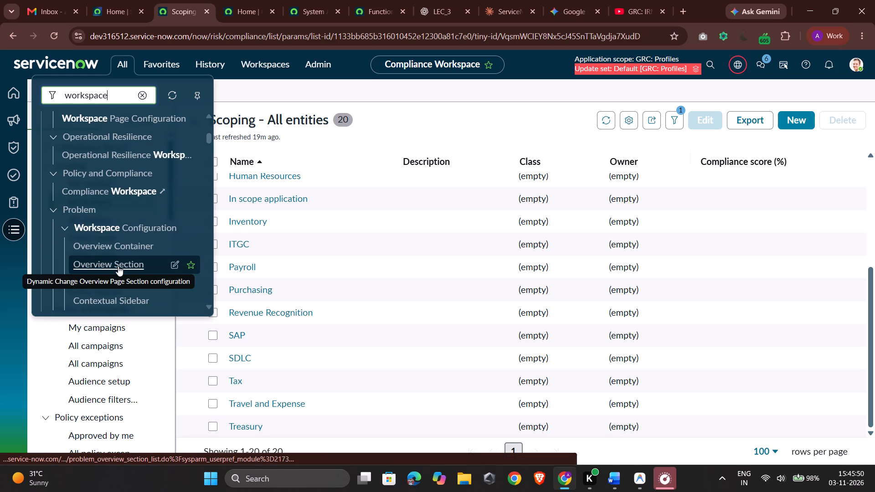
{"action": "scroll", "coordinate": [118, 266], "scroll_direction": "right", "scroll_amount": 1}
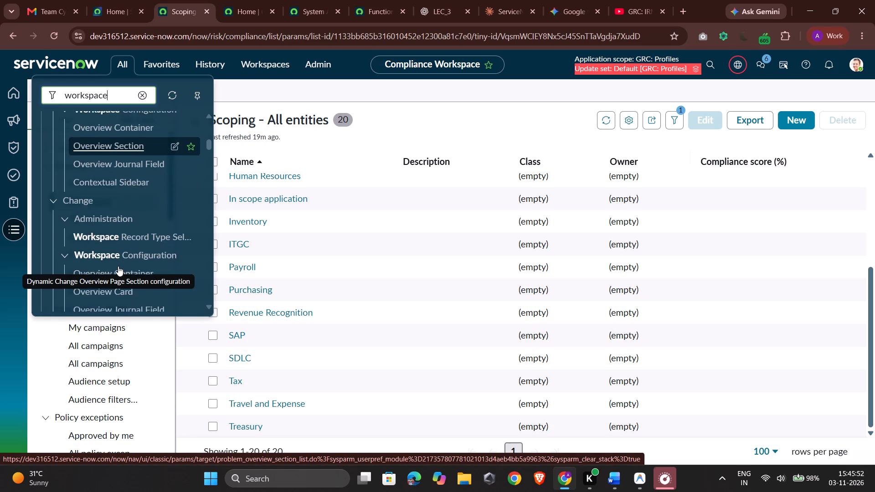
{"action": "scroll", "coordinate": [118, 266], "scroll_direction": "right", "scroll_amount": 3}
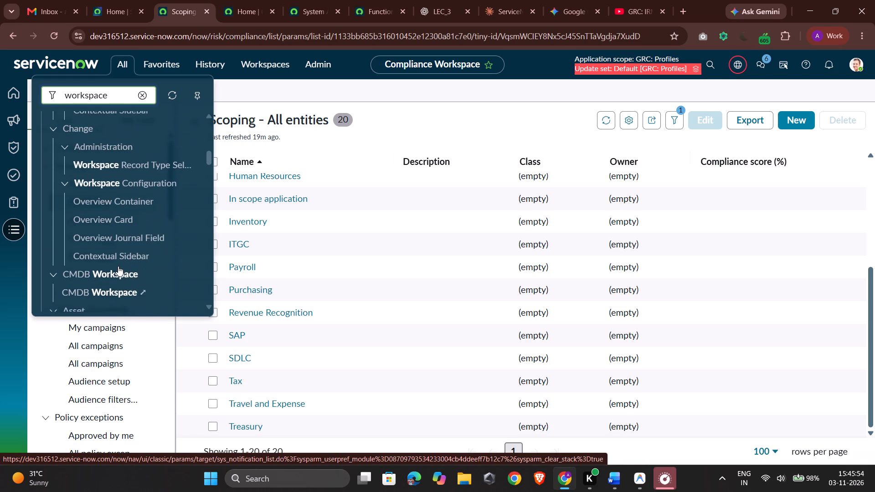
{"action": "scroll", "coordinate": [118, 266], "scroll_direction": "down", "scroll_amount": 1}
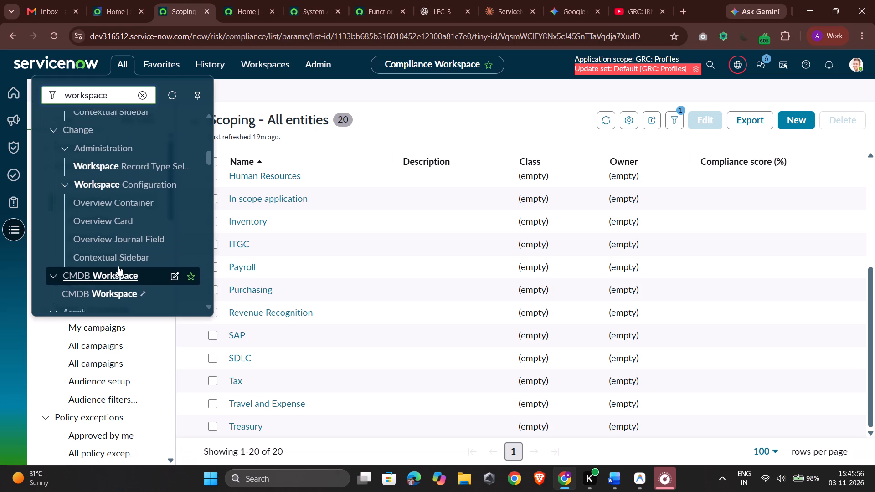
{"action": "scroll", "coordinate": [118, 266], "scroll_direction": "down", "scroll_amount": 2}
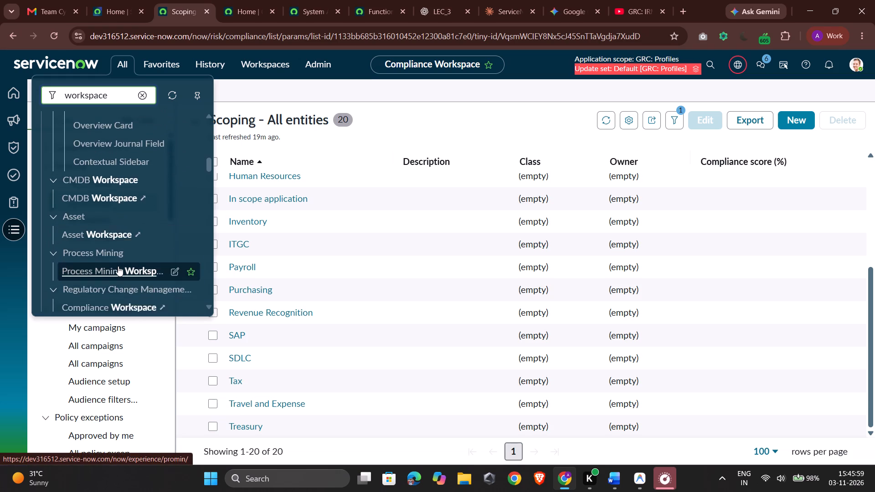
{"action": "scroll", "coordinate": [118, 266], "scroll_direction": "down", "scroll_amount": 2}
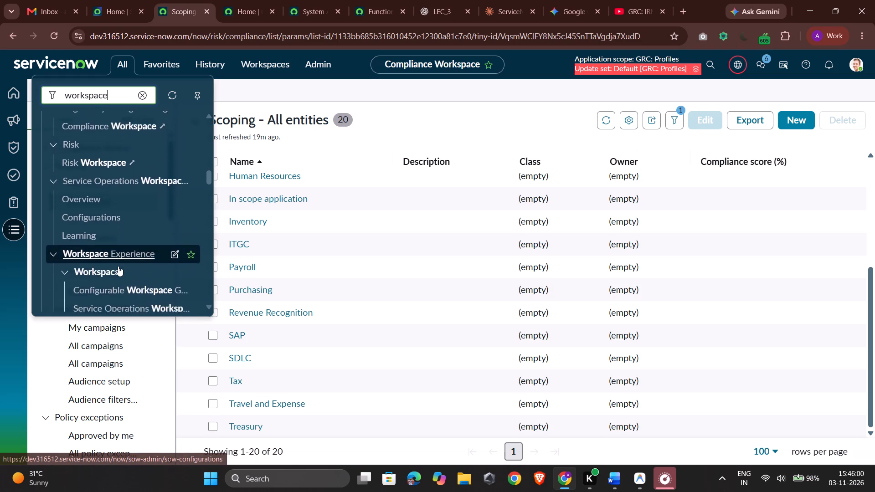
{"action": "scroll", "coordinate": [118, 266], "scroll_direction": "down", "scroll_amount": 3}
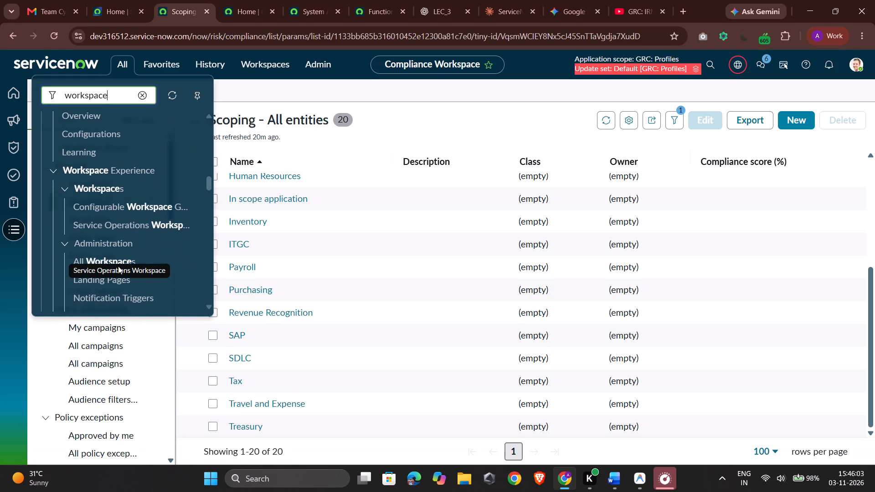
{"action": "scroll", "coordinate": [118, 266], "scroll_direction": "down", "scroll_amount": 1}
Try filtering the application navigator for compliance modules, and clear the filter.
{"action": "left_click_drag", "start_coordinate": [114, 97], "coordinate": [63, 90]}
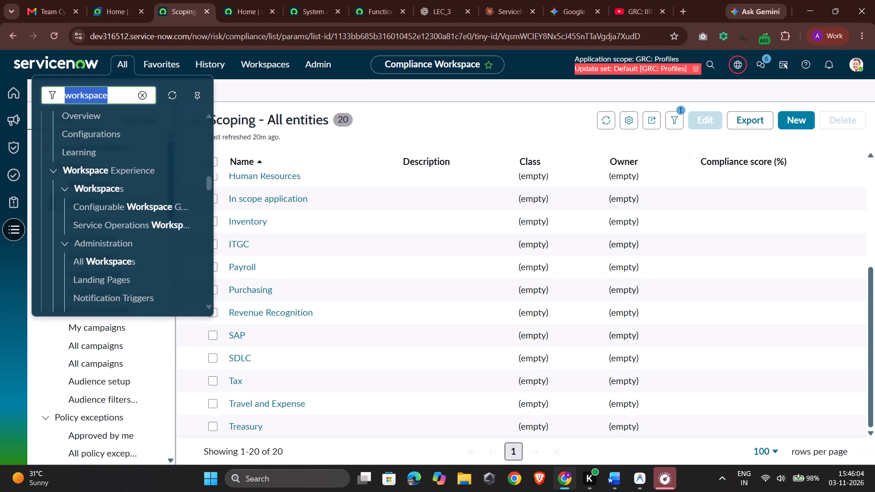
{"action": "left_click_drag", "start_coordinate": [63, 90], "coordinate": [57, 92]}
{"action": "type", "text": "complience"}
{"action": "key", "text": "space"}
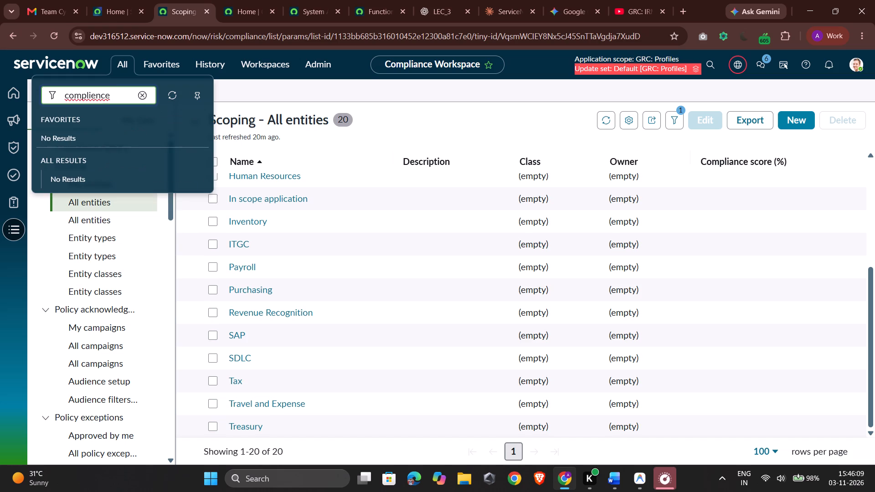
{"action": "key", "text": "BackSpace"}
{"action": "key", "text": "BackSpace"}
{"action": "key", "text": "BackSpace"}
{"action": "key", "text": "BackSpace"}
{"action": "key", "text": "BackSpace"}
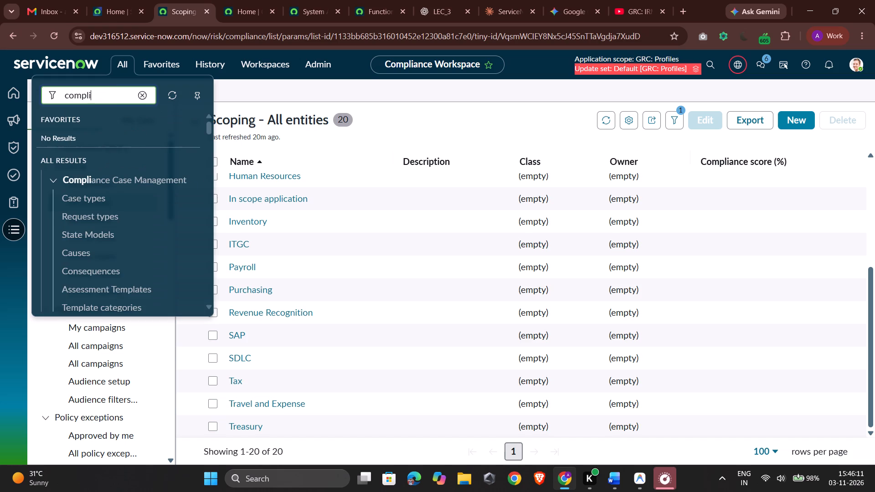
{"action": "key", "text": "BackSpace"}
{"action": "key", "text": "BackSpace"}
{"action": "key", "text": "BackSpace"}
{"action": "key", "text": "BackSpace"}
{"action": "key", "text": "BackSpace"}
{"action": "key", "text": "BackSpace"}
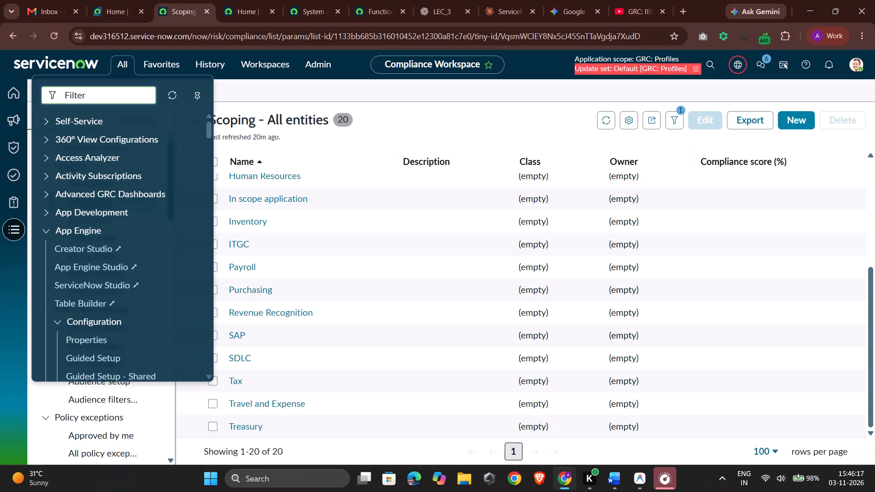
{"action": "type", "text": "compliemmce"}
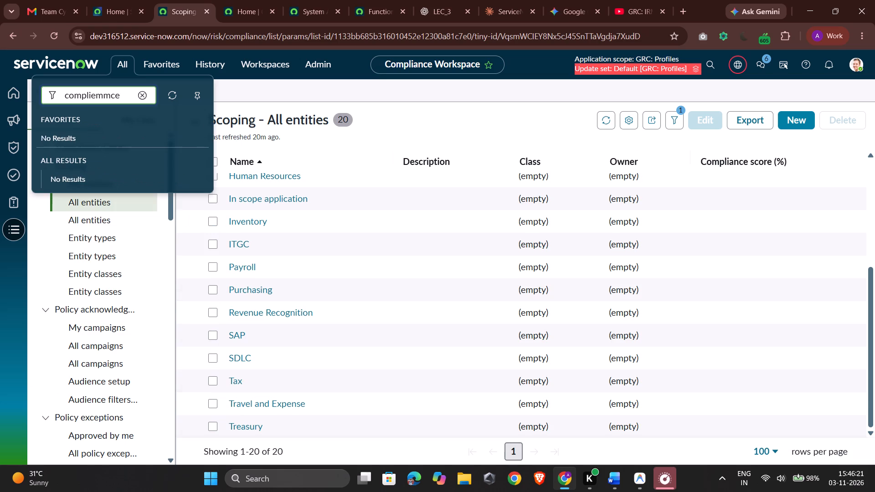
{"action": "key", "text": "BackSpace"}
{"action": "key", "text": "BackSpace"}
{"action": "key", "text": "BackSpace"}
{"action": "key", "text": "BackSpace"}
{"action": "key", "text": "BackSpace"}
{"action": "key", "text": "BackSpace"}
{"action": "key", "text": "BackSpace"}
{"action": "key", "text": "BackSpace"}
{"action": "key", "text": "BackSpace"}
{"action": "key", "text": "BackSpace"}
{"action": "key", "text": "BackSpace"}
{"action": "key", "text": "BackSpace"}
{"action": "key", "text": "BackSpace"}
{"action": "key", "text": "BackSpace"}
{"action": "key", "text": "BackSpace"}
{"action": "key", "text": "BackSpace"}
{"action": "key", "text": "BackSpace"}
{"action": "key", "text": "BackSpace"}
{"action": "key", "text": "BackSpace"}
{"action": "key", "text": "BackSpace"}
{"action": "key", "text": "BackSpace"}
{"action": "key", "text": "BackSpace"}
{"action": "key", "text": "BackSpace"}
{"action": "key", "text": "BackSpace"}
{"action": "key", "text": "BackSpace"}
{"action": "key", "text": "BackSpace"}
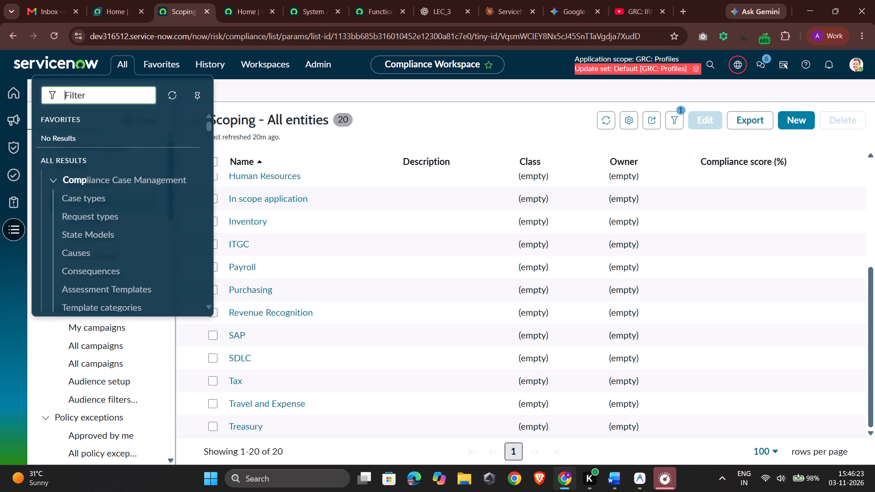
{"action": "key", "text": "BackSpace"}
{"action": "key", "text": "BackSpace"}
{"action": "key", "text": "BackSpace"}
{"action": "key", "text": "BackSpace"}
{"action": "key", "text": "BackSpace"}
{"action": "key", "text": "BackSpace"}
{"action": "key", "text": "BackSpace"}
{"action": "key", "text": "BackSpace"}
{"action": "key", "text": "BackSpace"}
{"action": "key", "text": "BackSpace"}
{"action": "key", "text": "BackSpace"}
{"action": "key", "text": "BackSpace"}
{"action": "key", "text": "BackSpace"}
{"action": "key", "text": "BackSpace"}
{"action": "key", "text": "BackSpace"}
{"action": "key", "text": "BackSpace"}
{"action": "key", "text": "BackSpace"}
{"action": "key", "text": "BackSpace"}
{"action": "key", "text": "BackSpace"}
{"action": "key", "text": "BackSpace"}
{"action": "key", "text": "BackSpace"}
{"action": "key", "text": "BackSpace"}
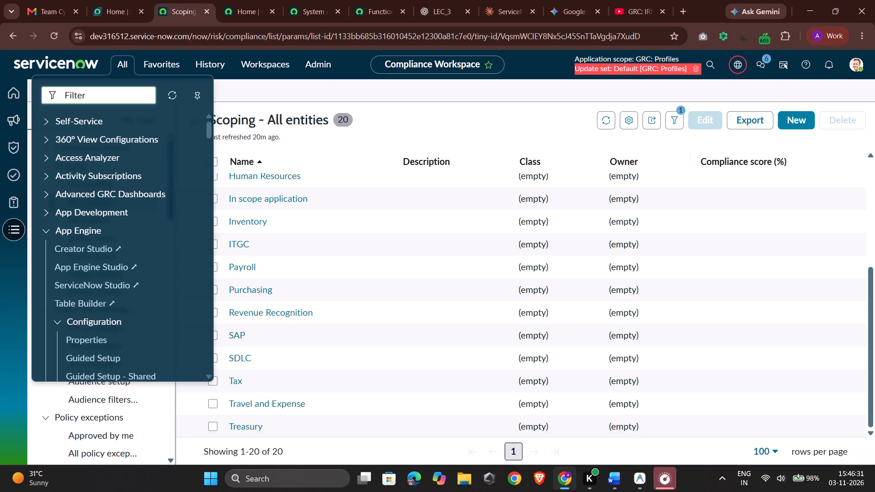
Filter the application navigator by "workspace" and open Compliance Workspace under Policy and Compliance.
{"action": "type", "text": "wor"}
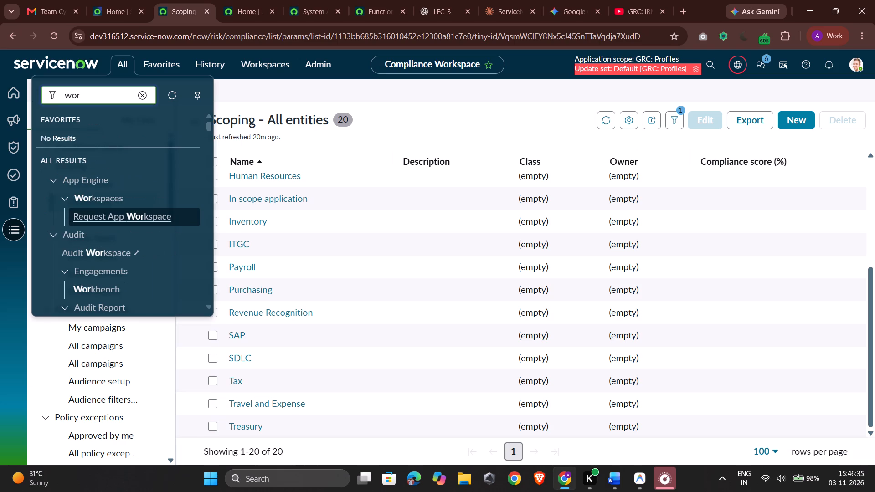
{"action": "type", "text": "kspace"}
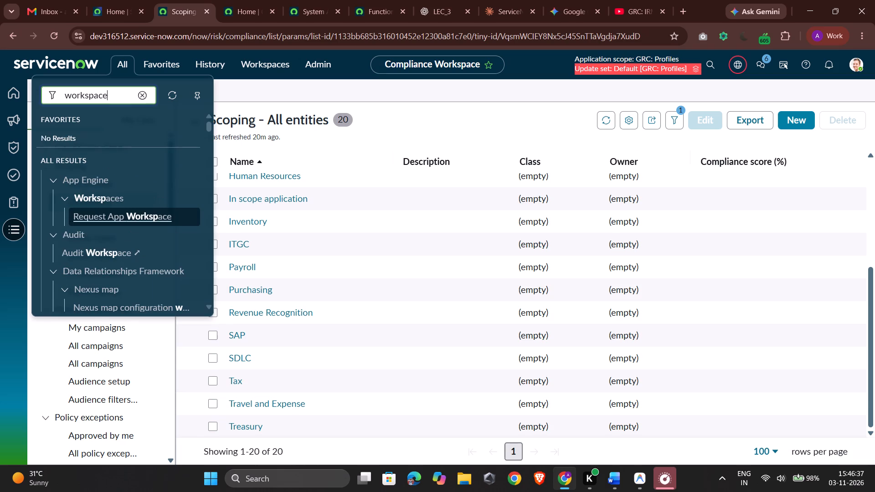
{"action": "scroll", "coordinate": [101, 246], "scroll_direction": "down", "scroll_amount": 1}
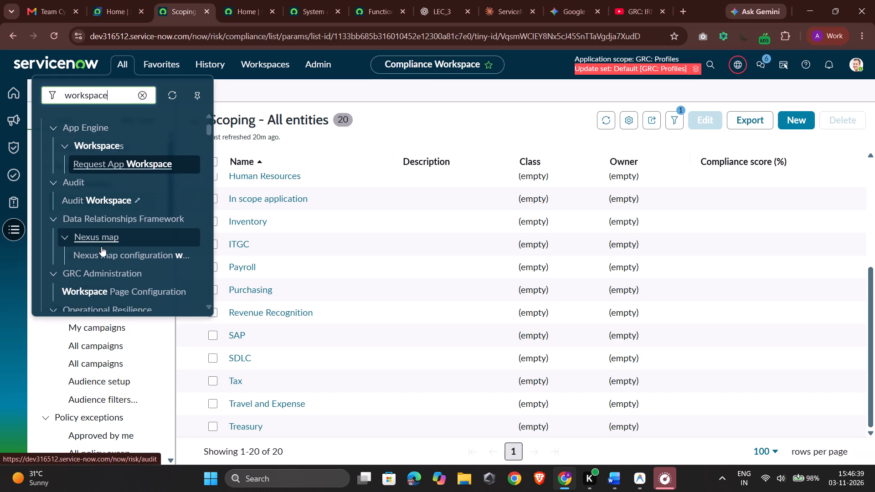
{"action": "scroll", "coordinate": [101, 246], "scroll_direction": "down", "scroll_amount": 3}
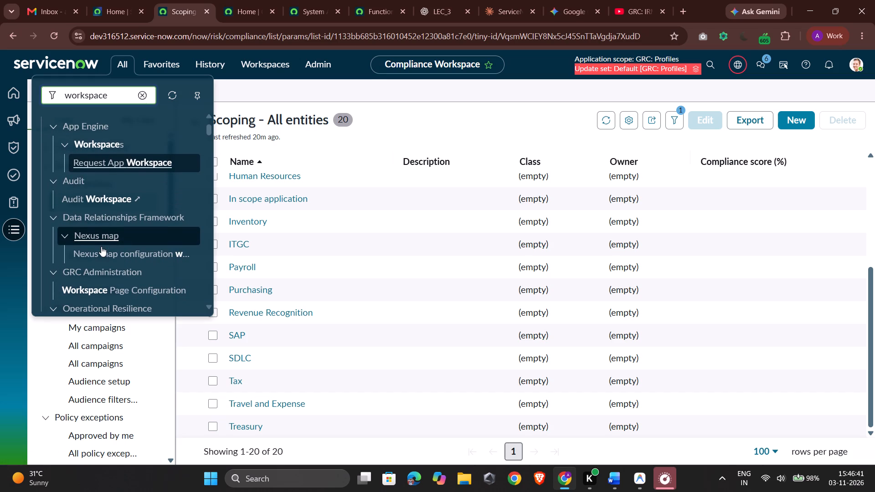
{"action": "scroll", "coordinate": [101, 246], "scroll_direction": "down", "scroll_amount": 6}
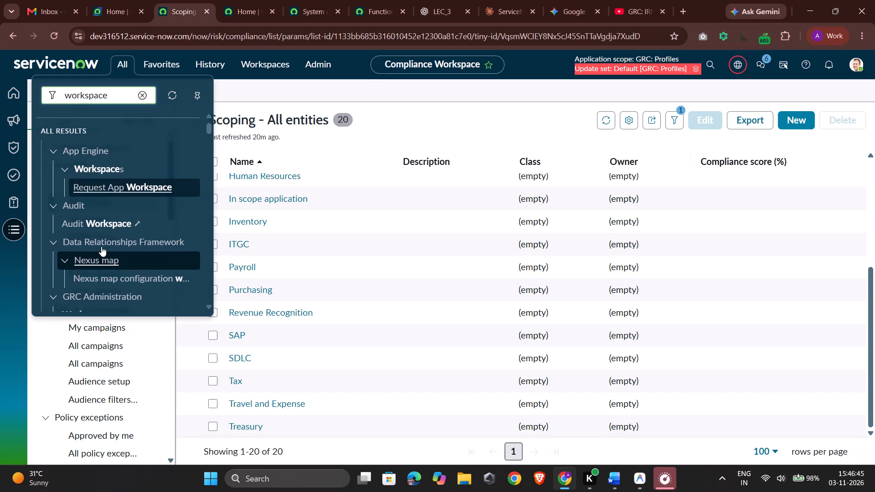
{"action": "scroll", "coordinate": [101, 246], "scroll_direction": "down", "scroll_amount": 1}
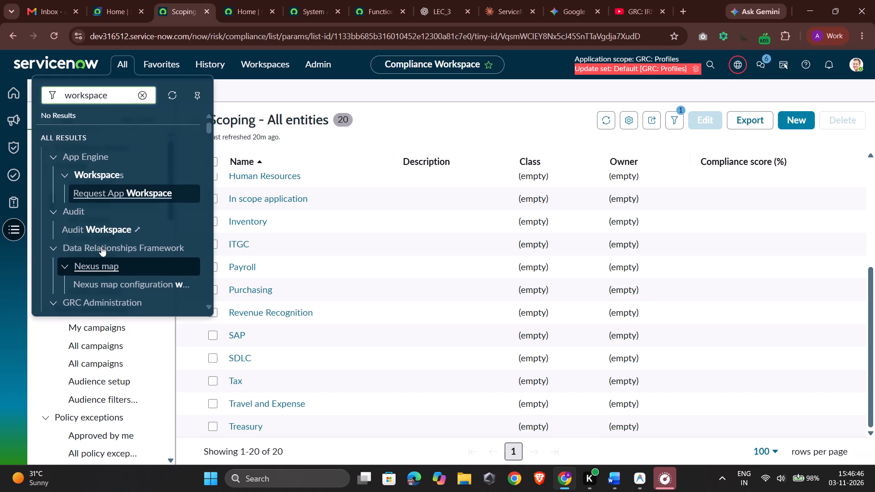
{"action": "scroll", "coordinate": [101, 246], "scroll_direction": "down", "scroll_amount": 3}
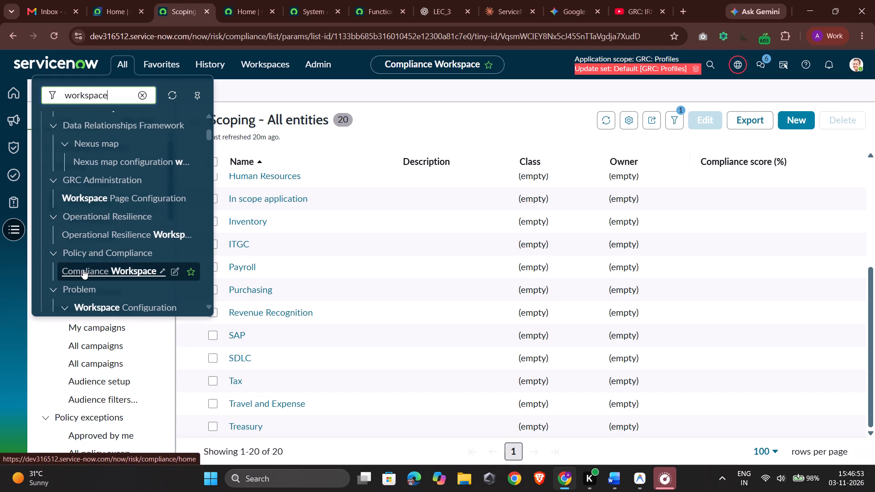
{"action": "left_click", "coordinate": [83, 269], "text": "ctrl"}
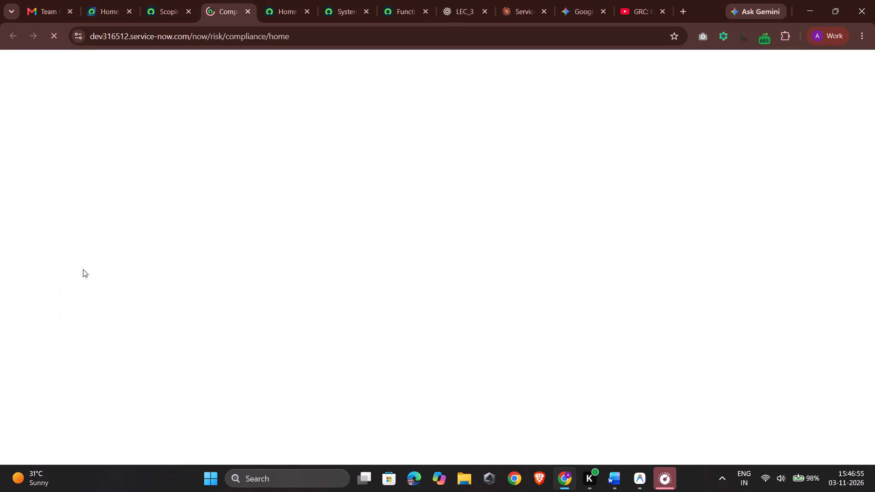
From the Scoping page's application navigator, add Compliance Workspace to the favorites at the default top-level location.
{"action": "left_click", "coordinate": [158, 4], "text": "ctrl"}
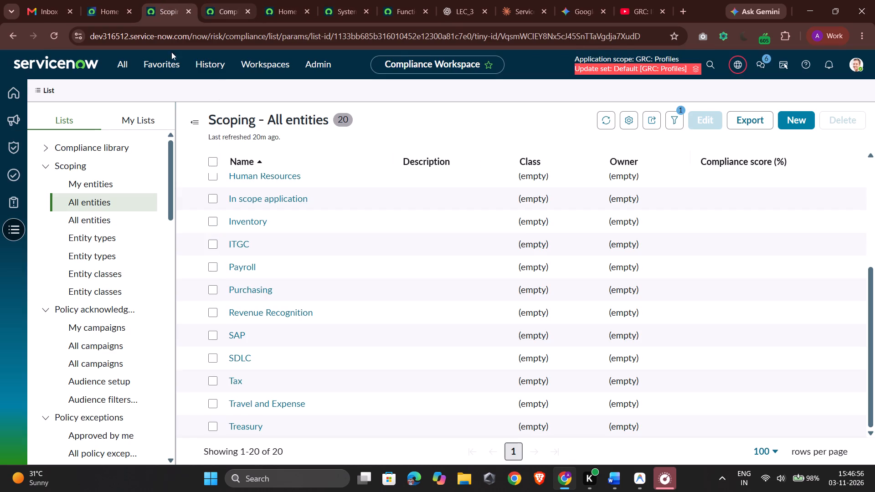
{"action": "left_click", "coordinate": [123, 68]}
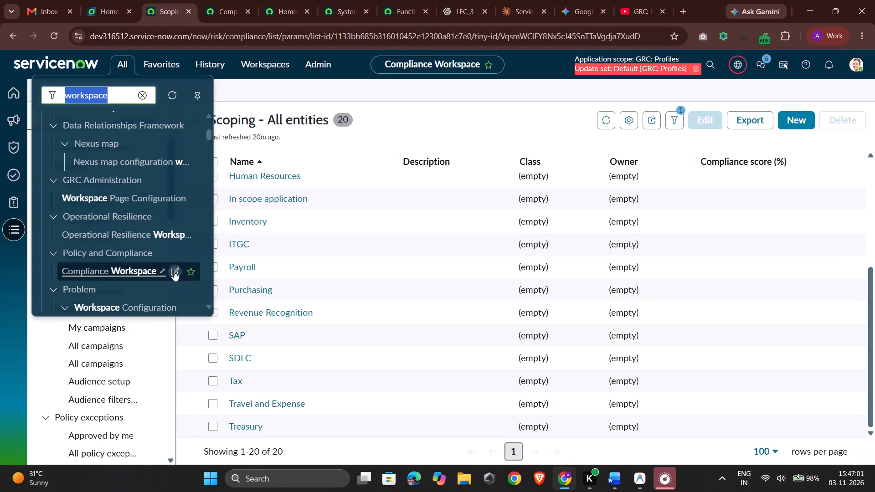
{"action": "left_click", "coordinate": [190, 269]}
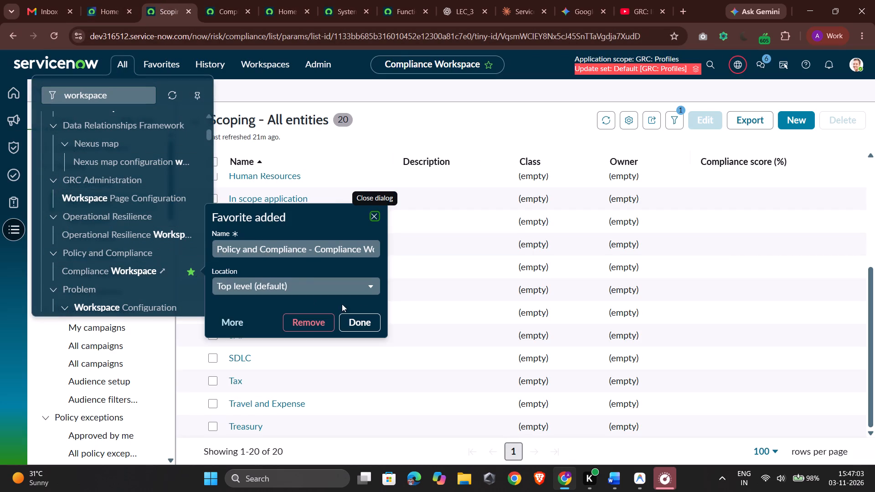
{"action": "left_click", "coordinate": [371, 331]}
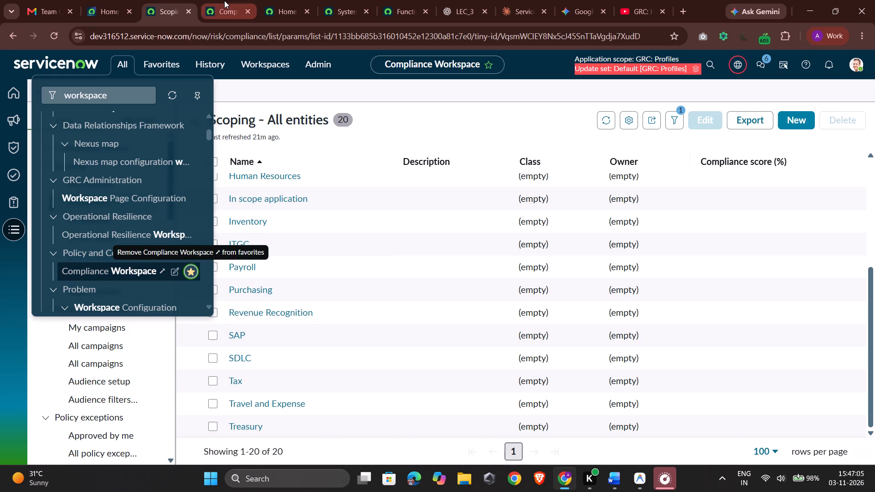
In the newly opened Compliance Workspace, go to the lists and open My policies in the Compliance library.
{"action": "left_click", "coordinate": [224, 0]}
{"action": "scroll", "coordinate": [219, 308], "scroll_direction": "down", "scroll_amount": 2}
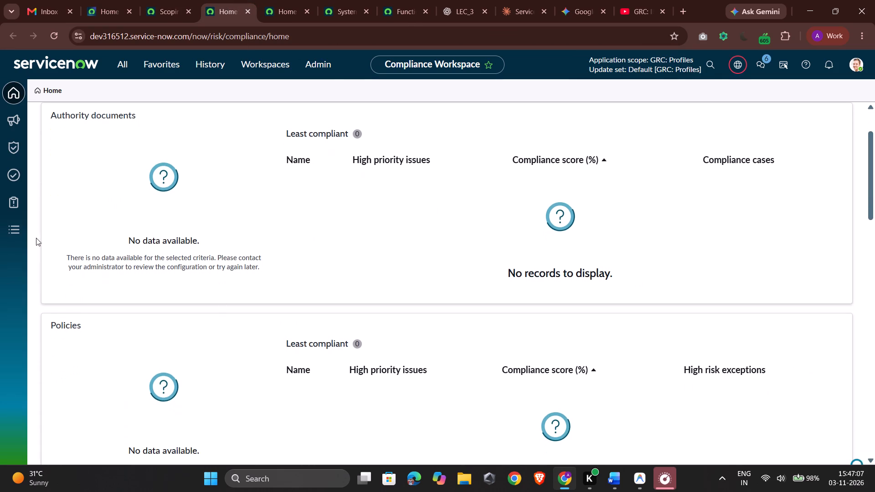
{"action": "scroll", "coordinate": [207, 217], "scroll_direction": "up", "scroll_amount": 5}
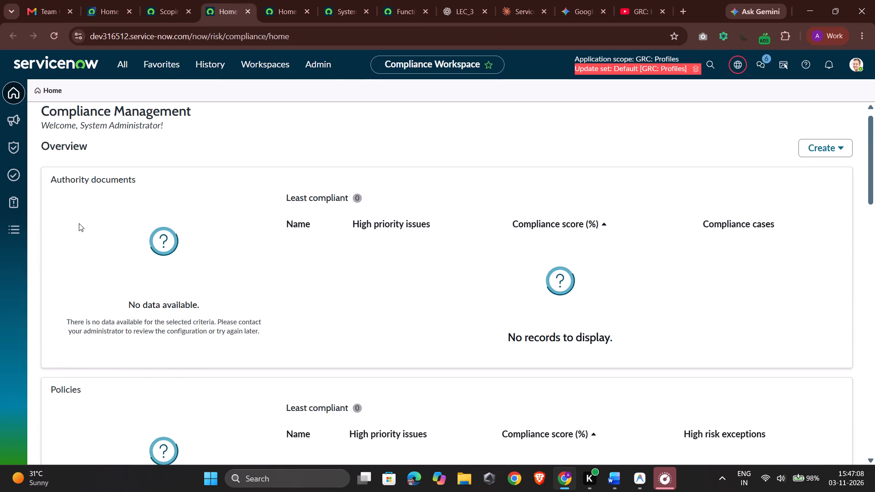
{"action": "left_click", "coordinate": [18, 225]}
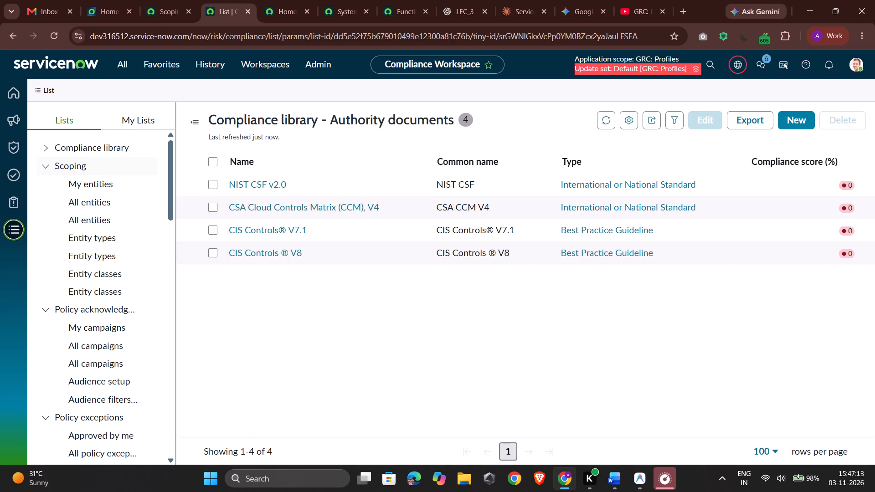
{"action": "left_click", "coordinate": [47, 166]}
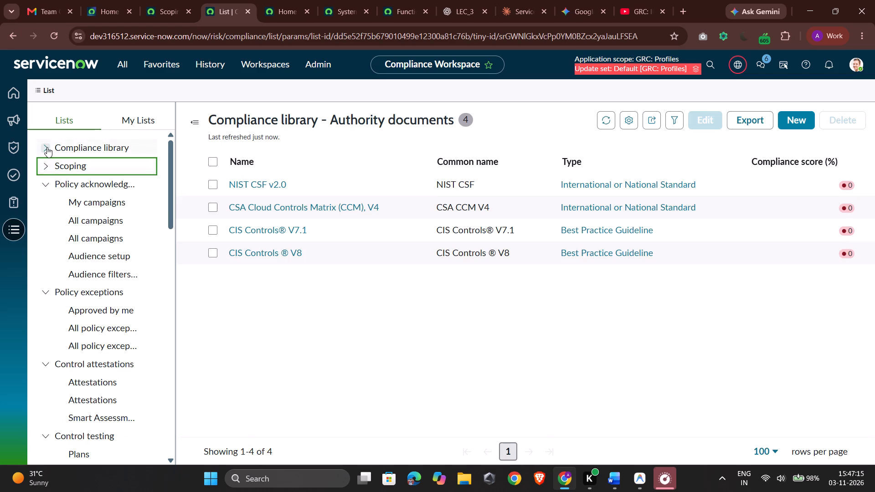
{"action": "left_click", "coordinate": [47, 147]}
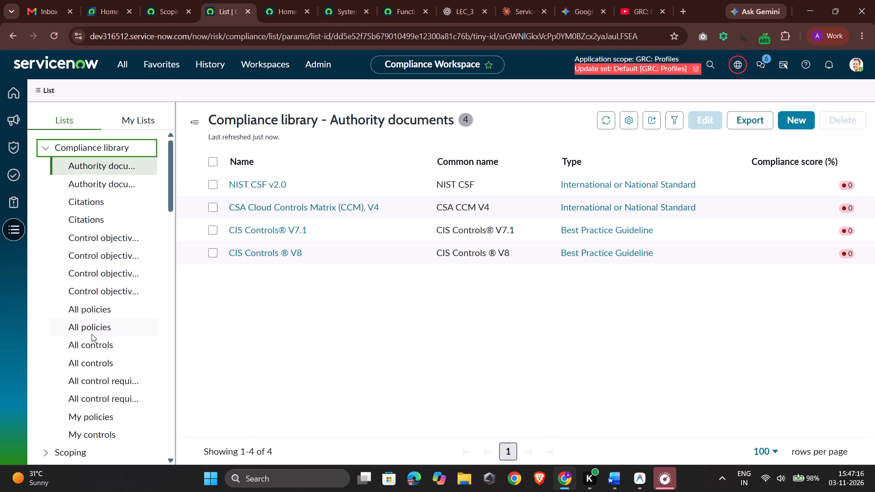
{"action": "left_click", "coordinate": [101, 415]}
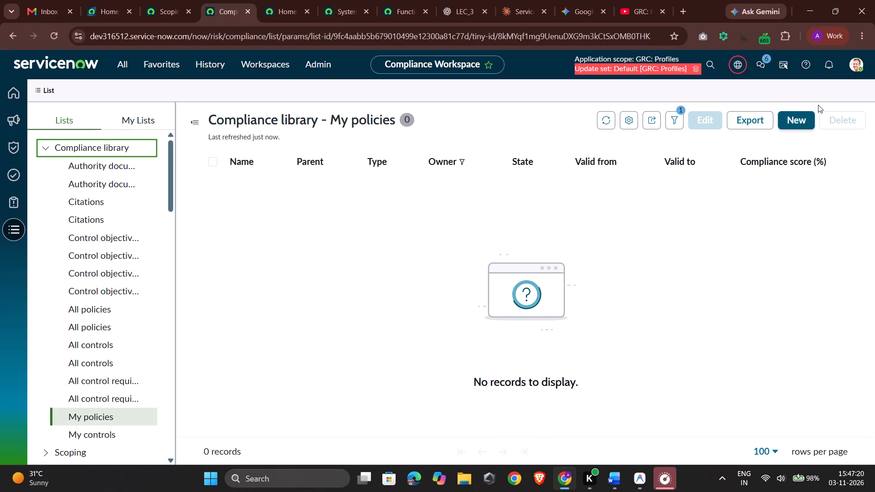
Start a new policy record from My policies and look through the form's Policy, Assignment and Schedule fields.
{"action": "left_click", "coordinate": [805, 119]}
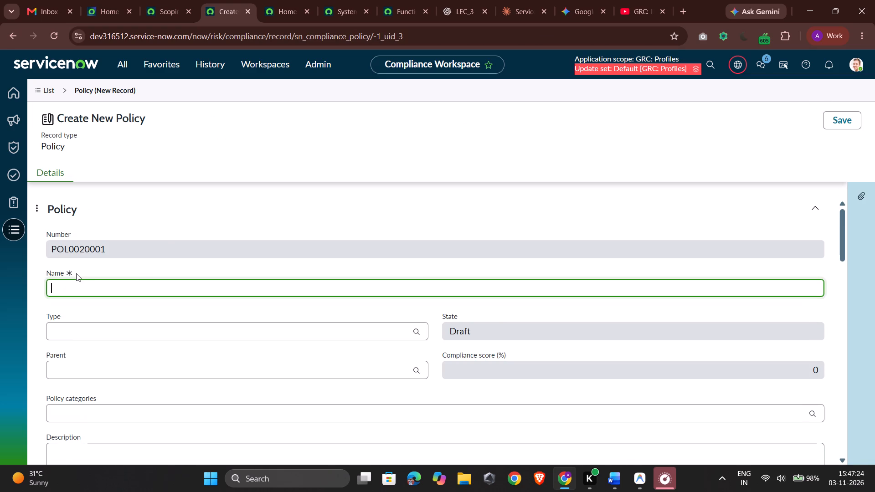
{"action": "left_click", "coordinate": [76, 273]}
{"action": "left_click", "coordinate": [70, 284]}
{"action": "scroll", "coordinate": [70, 284], "scroll_direction": "down", "scroll_amount": 6}
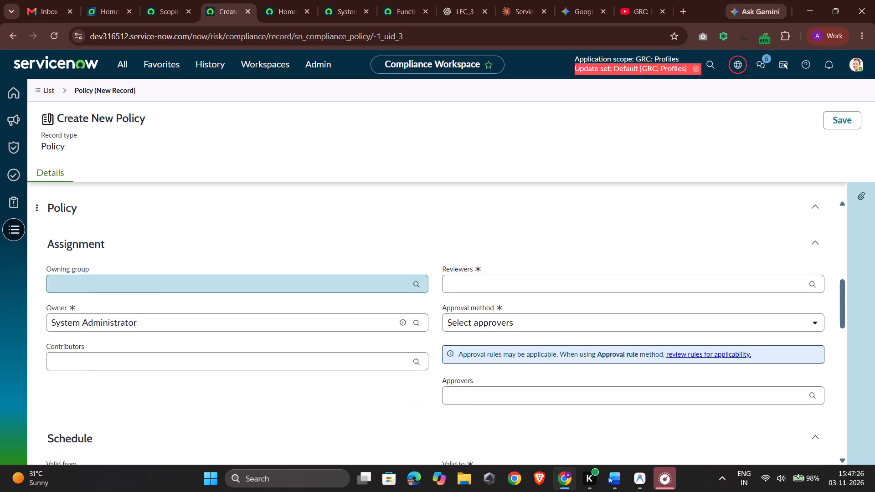
{"action": "scroll", "coordinate": [70, 284], "scroll_direction": "down", "scroll_amount": 6}
{"action": "scroll", "coordinate": [70, 284], "scroll_direction": "up", "scroll_amount": 10}
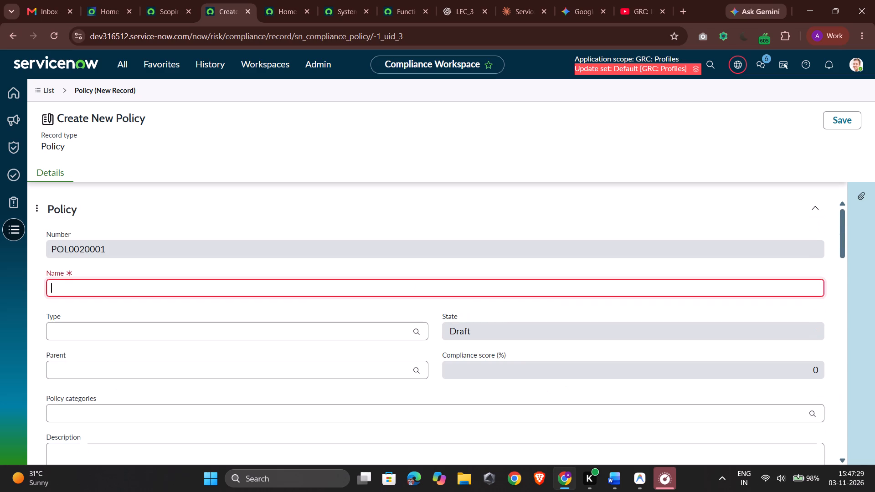
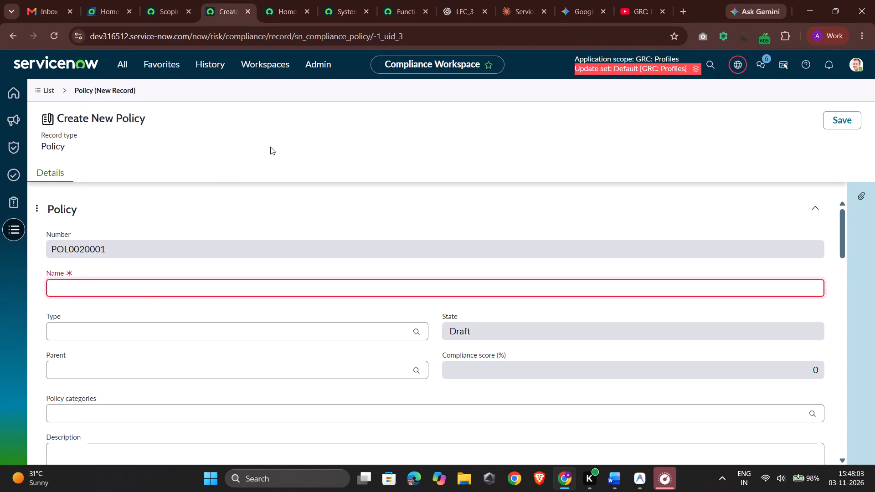
Review the new policy form's Policy, Assignment, Schedule and Policy setup sections in full-screen view, briefly collapsing and re-expanding sections.
{"action": "key", "text": "F11"}
{"action": "scroll", "coordinate": [270, 147], "scroll_direction": "down", "scroll_amount": 7}
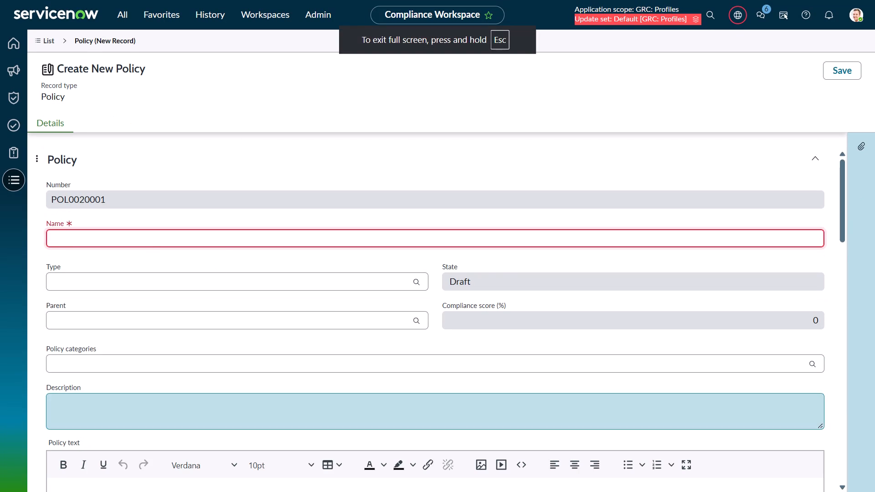
{"action": "scroll", "coordinate": [235, 241], "scroll_direction": "down", "scroll_amount": 11}
{"action": "scroll", "coordinate": [235, 241], "scroll_direction": "up", "scroll_amount": 9}
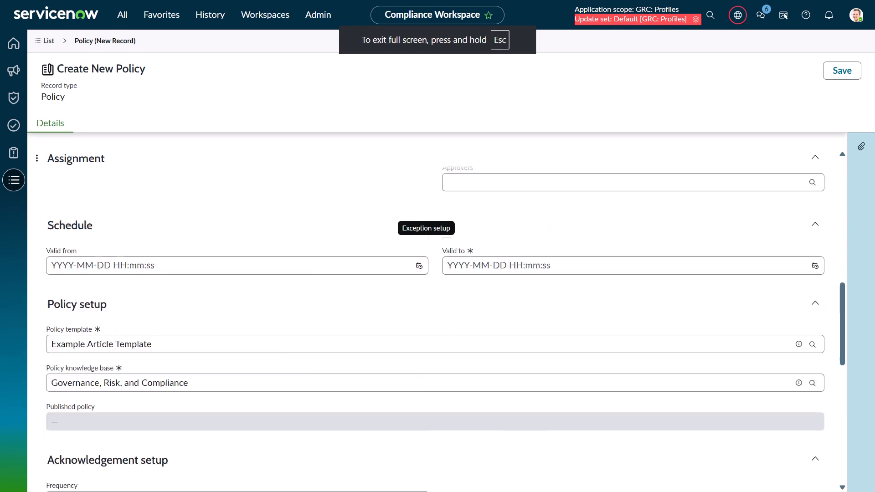
{"action": "scroll", "coordinate": [235, 241], "scroll_direction": "up", "scroll_amount": 8}
{"action": "left_click", "coordinate": [348, 163]}
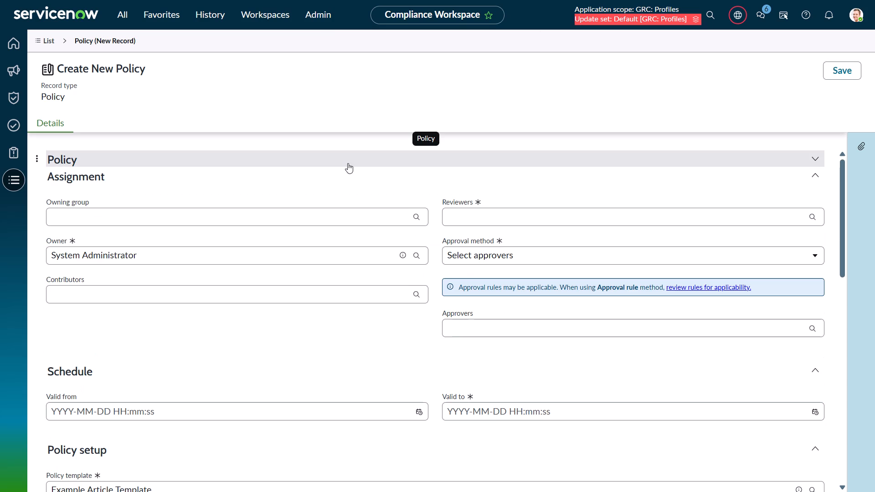
{"action": "left_click", "coordinate": [316, 186]}
{"action": "left_click", "coordinate": [249, 157]}
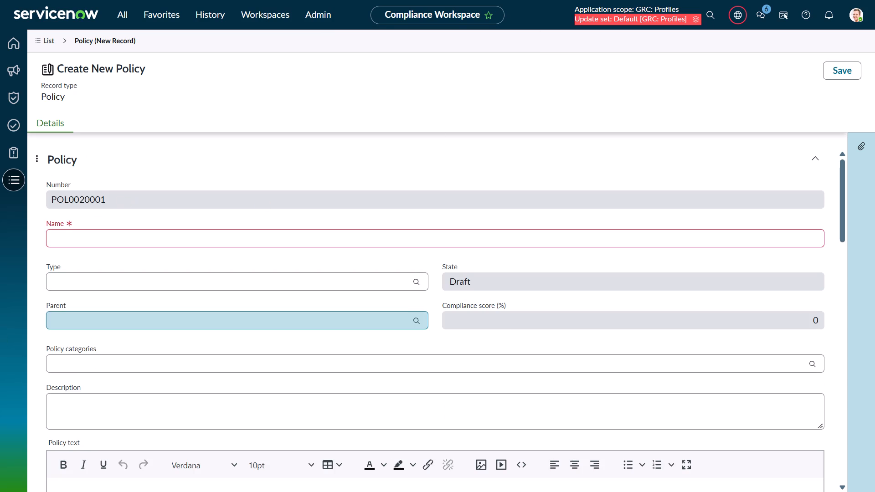
{"action": "scroll", "coordinate": [243, 313], "scroll_direction": "down", "scroll_amount": 3}
{"action": "scroll", "coordinate": [243, 313], "scroll_direction": "up", "scroll_amount": 8}
{"action": "scroll", "coordinate": [326, 491], "scroll_direction": "up", "scroll_amount": 6}
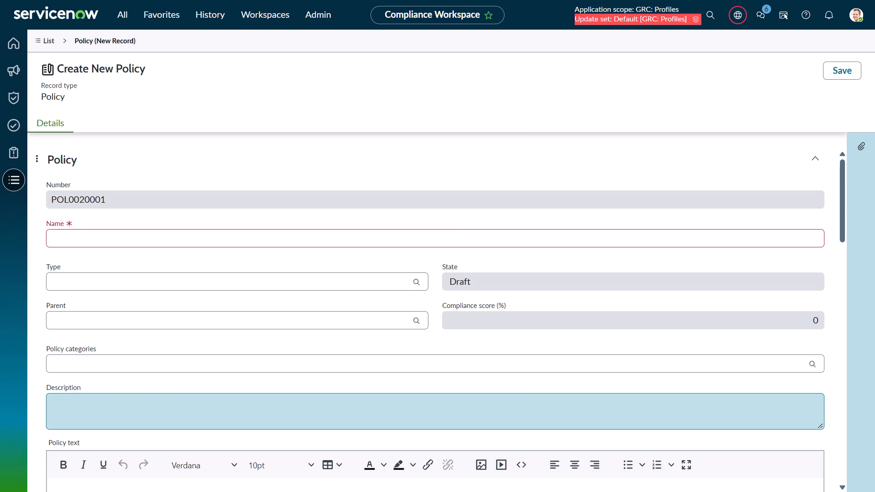
{"action": "key", "text": "F11"}
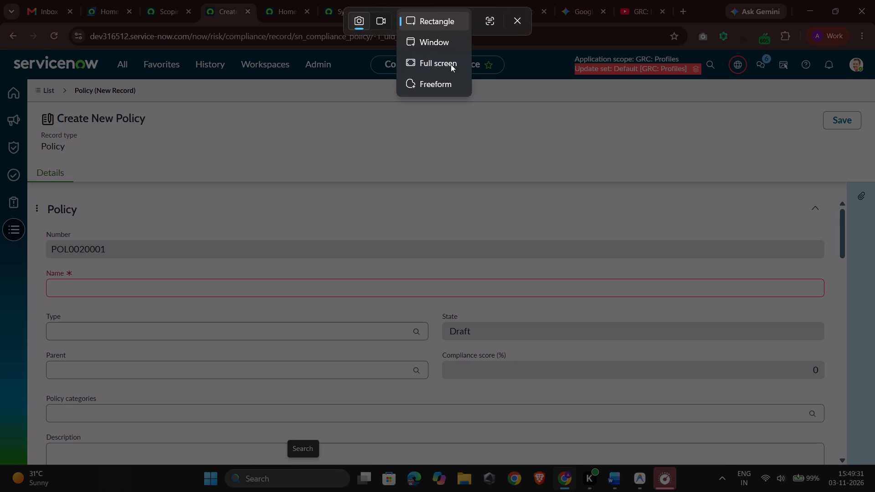
{"action": "left_click", "coordinate": [430, 59]}
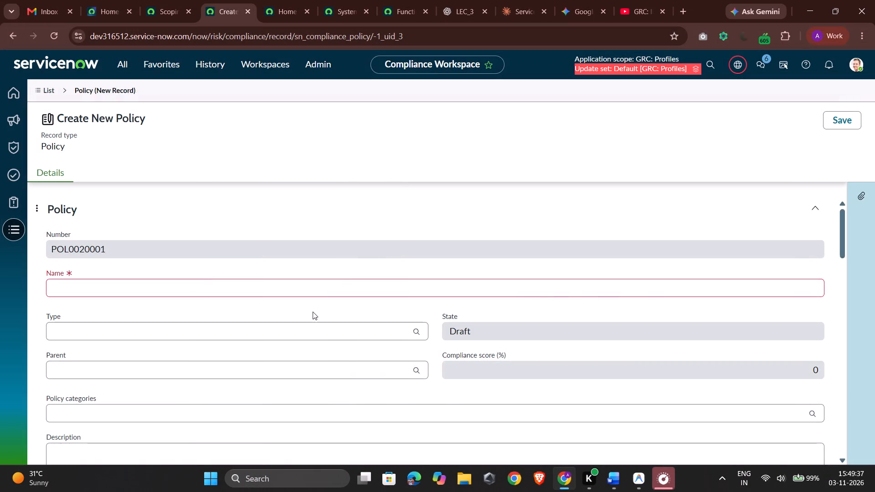
Look through the policy form's Policy and Assignment fields, switching the browser to full-screen view.
{"action": "scroll", "coordinate": [313, 312], "scroll_direction": "down", "scroll_amount": 4}
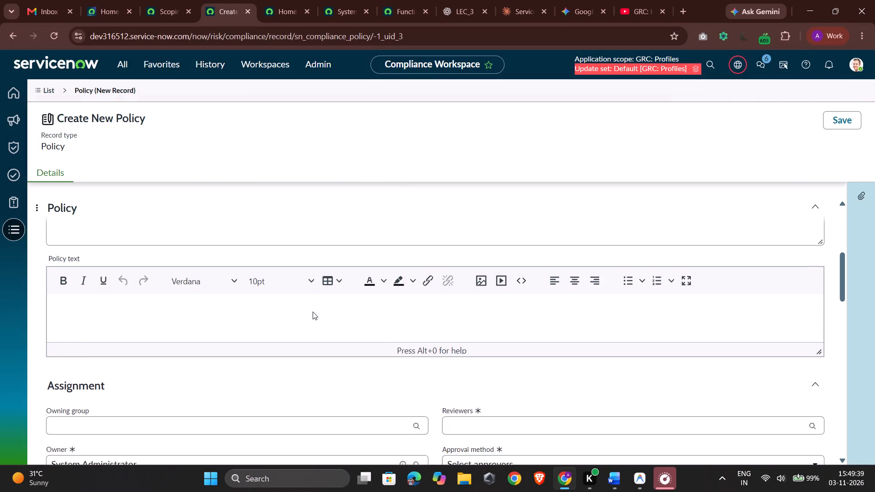
{"action": "scroll", "coordinate": [313, 312], "scroll_direction": "down", "scroll_amount": 1}
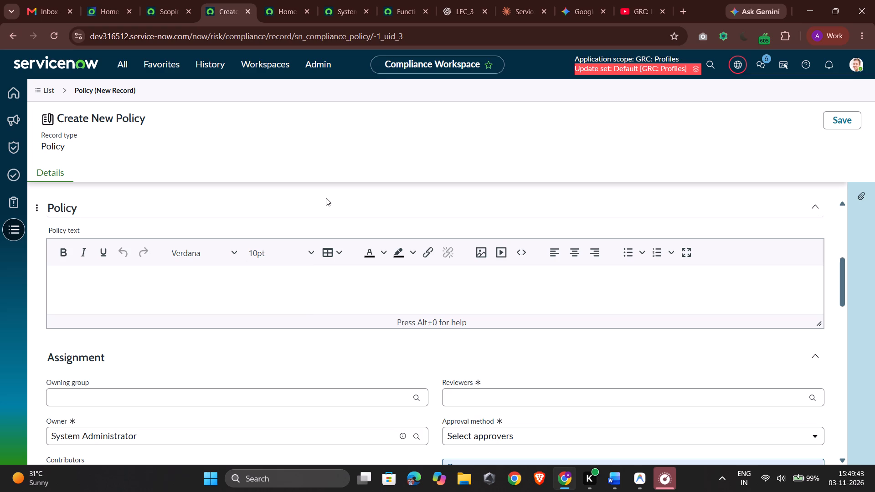
{"action": "scroll", "coordinate": [311, 123], "scroll_direction": "down", "scroll_amount": 1}
{"action": "left_click", "coordinate": [172, 124]}
{"action": "key", "text": "F11"}
{"action": "scroll", "coordinate": [166, 136], "scroll_direction": "down", "scroll_amount": 4}
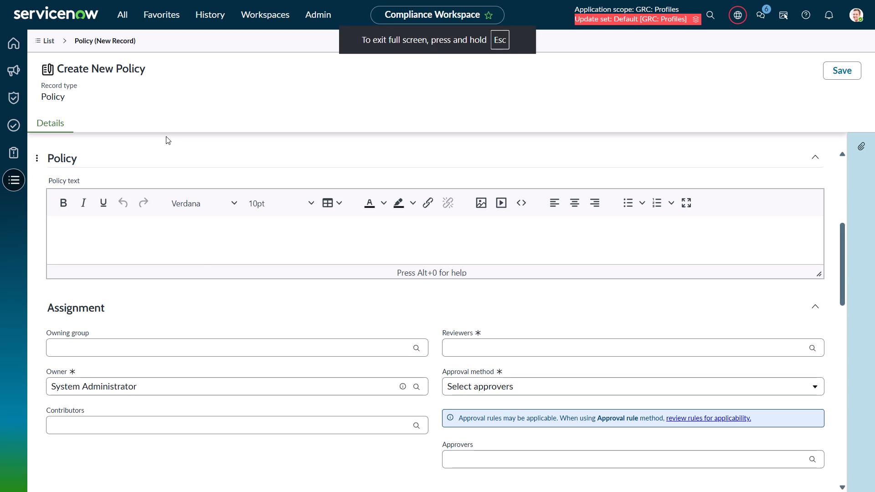
{"action": "scroll", "coordinate": [166, 136], "scroll_direction": "down", "scroll_amount": 1}
{"action": "scroll", "coordinate": [198, 257], "scroll_direction": "up", "scroll_amount": 2}
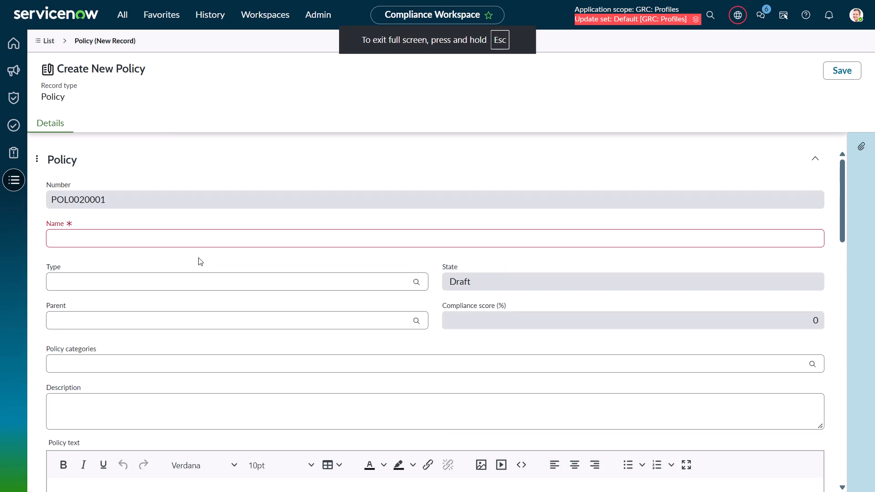
{"action": "scroll", "coordinate": [198, 257], "scroll_direction": "up", "scroll_amount": 1}
{"action": "scroll", "coordinate": [198, 257], "scroll_direction": "down", "scroll_amount": 3}
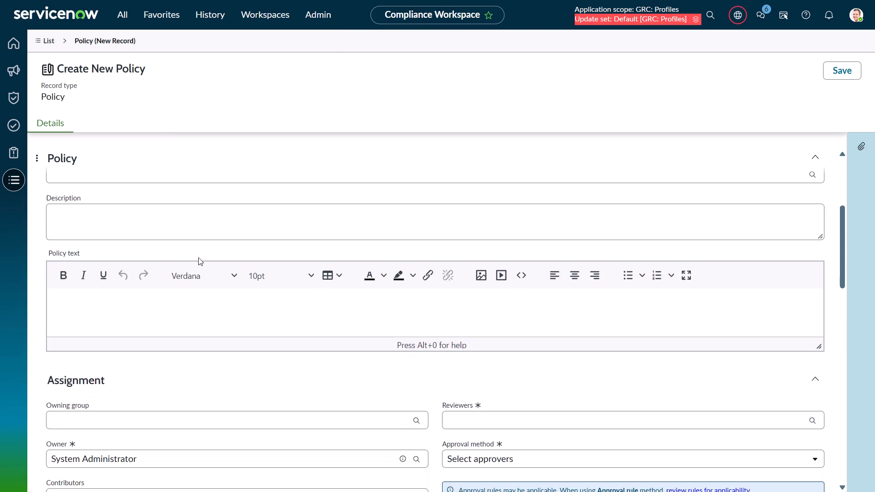
{"action": "scroll", "coordinate": [198, 257], "scroll_direction": "down", "scroll_amount": 3}
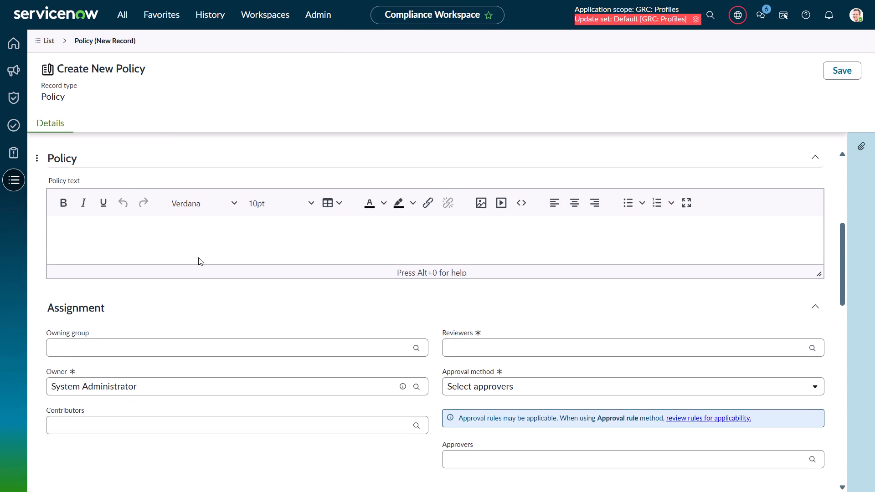
Take a full-screen screenshot of the policy form's Policy text and Assignment sections.
{"action": "scroll", "coordinate": [198, 257], "scroll_direction": "down", "scroll_amount": 1}
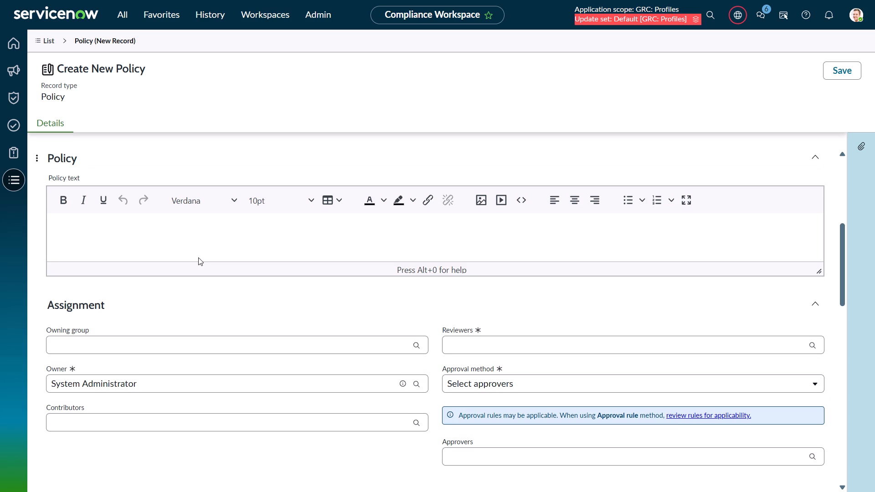
{"action": "key", "text": "Print"}
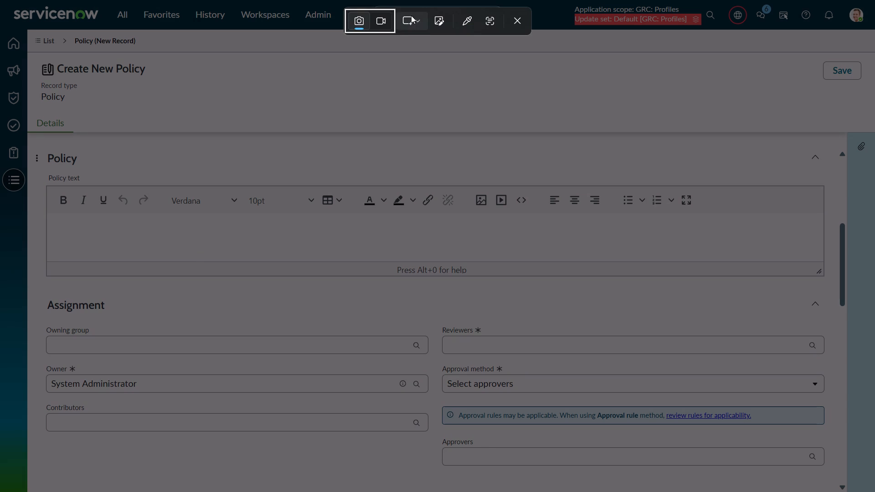
{"action": "left_click", "coordinate": [411, 15]}
{"action": "left_click", "coordinate": [414, 59]}
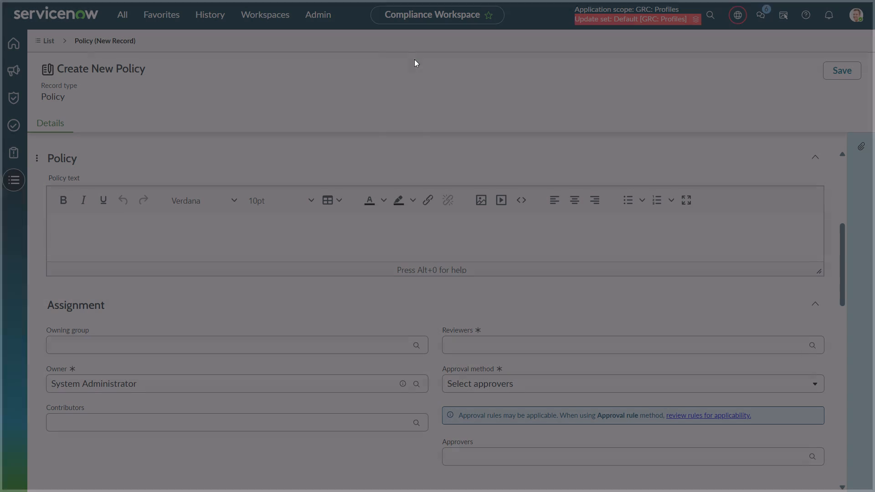
Take a full-screen screenshot of the form's Schedule and Policy setup sections.
{"action": "scroll", "coordinate": [311, 333], "scroll_direction": "down", "scroll_amount": 1}
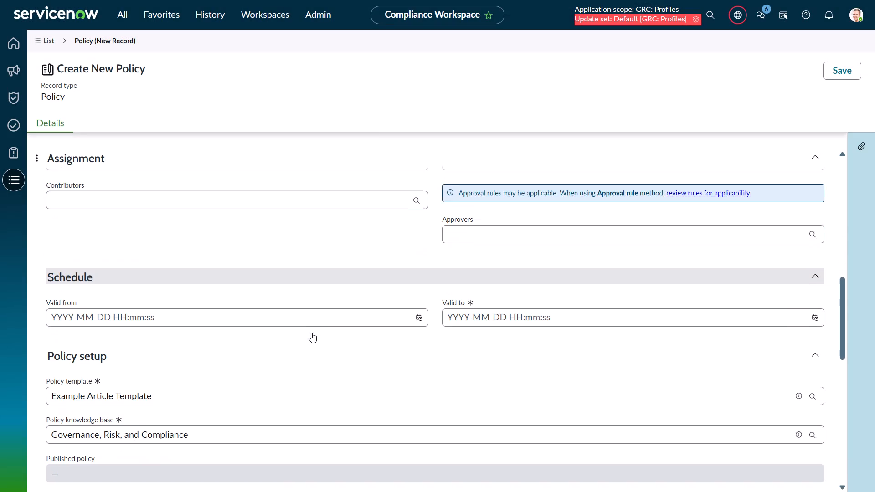
{"action": "scroll", "coordinate": [311, 333], "scroll_direction": "down", "scroll_amount": 2}
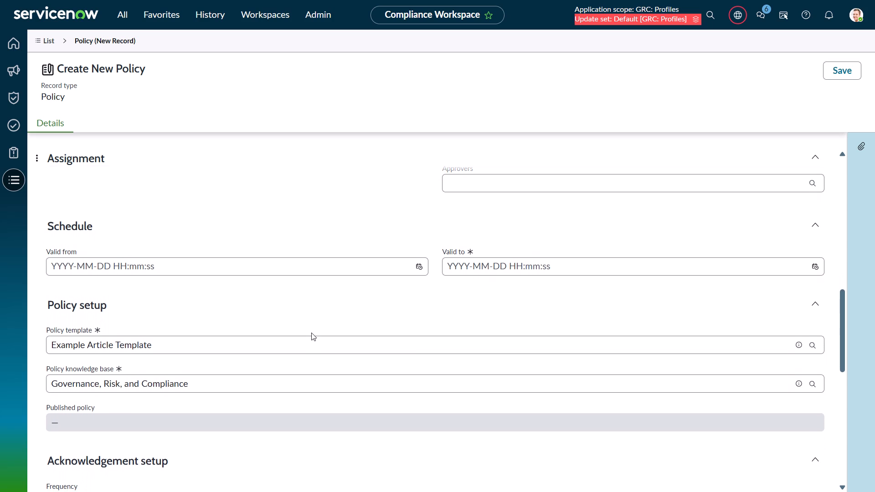
{"action": "scroll", "coordinate": [311, 333], "scroll_direction": "down", "scroll_amount": 2}
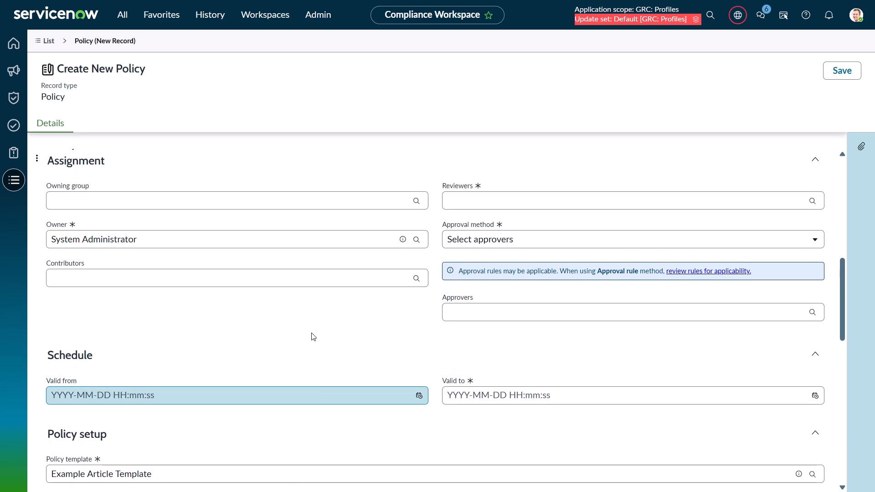
{"action": "scroll", "coordinate": [311, 333], "scroll_direction": "down", "scroll_amount": 2}
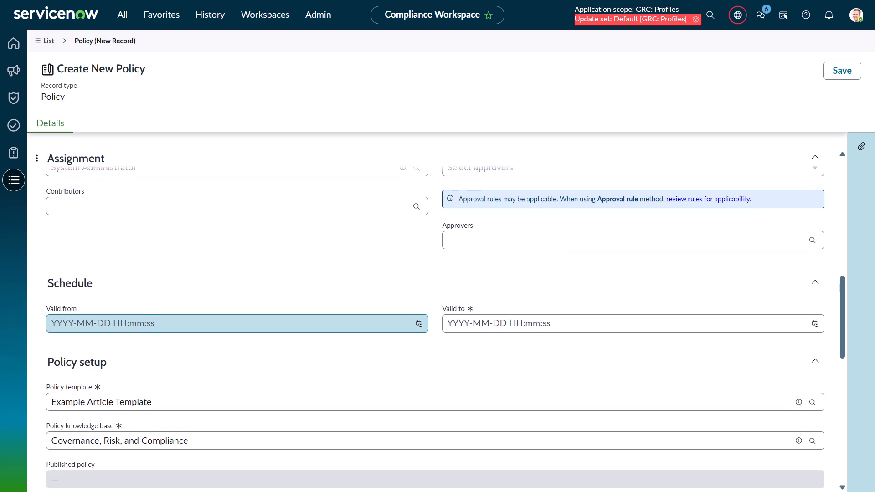
{"action": "scroll", "coordinate": [311, 333], "scroll_direction": "down", "scroll_amount": 1}
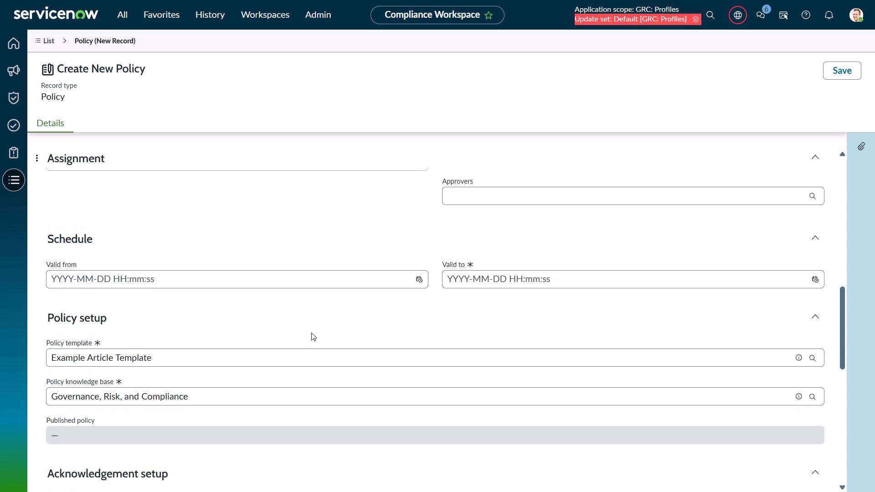
{"action": "key", "text": "Print"}
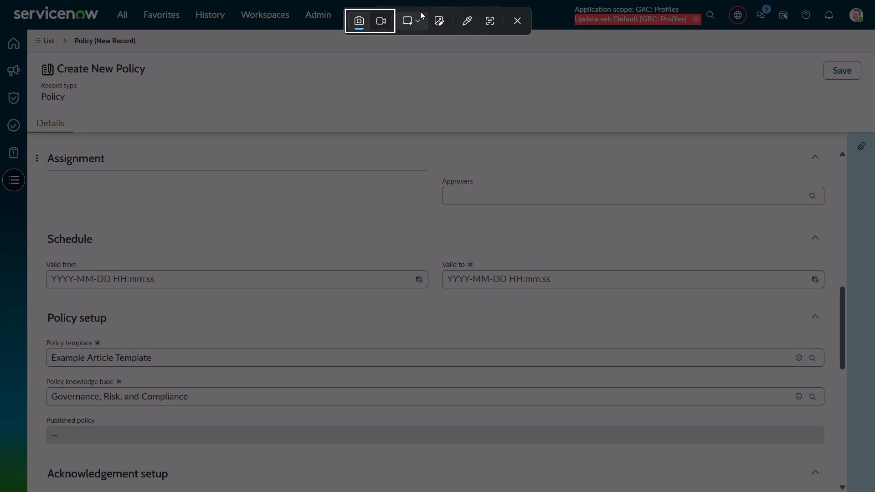
{"action": "left_click", "coordinate": [420, 11]}
{"action": "left_click", "coordinate": [422, 58]}
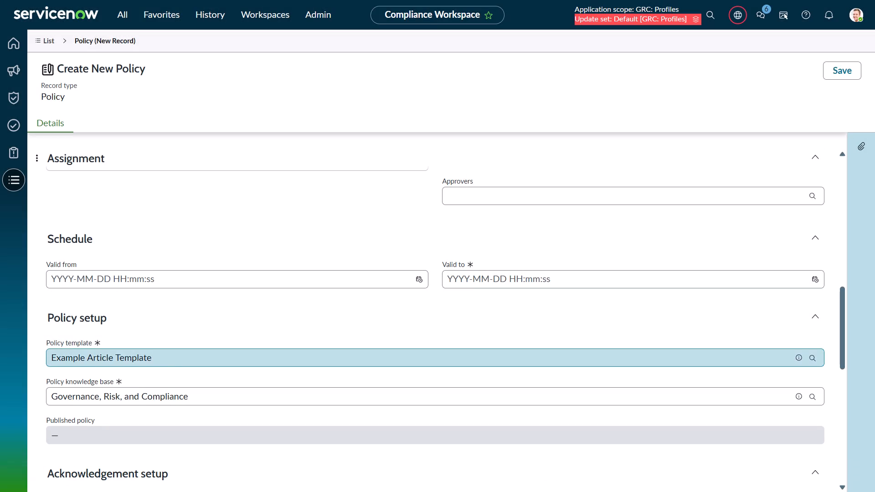
Take a full-screen screenshot of the form's Acknowledgement setup and Exception setup sections.
{"action": "scroll", "coordinate": [414, 356], "scroll_direction": "down", "scroll_amount": 6}
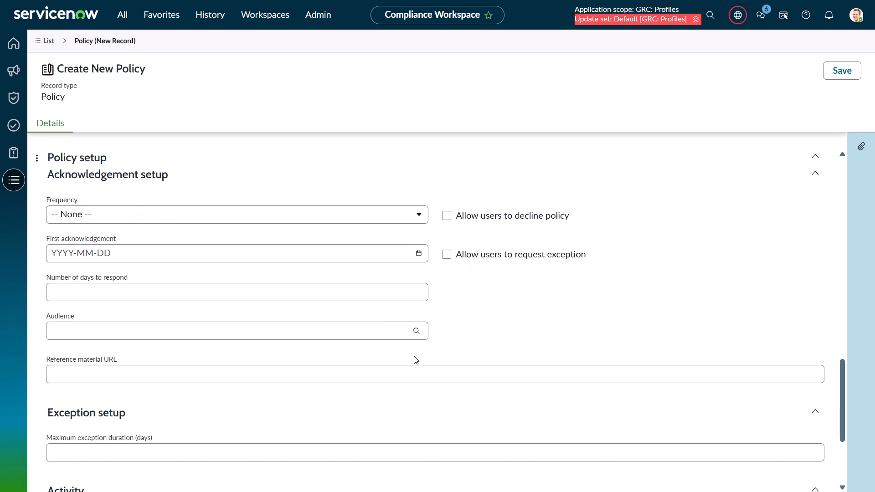
{"action": "scroll", "coordinate": [414, 356], "scroll_direction": "down", "scroll_amount": 1}
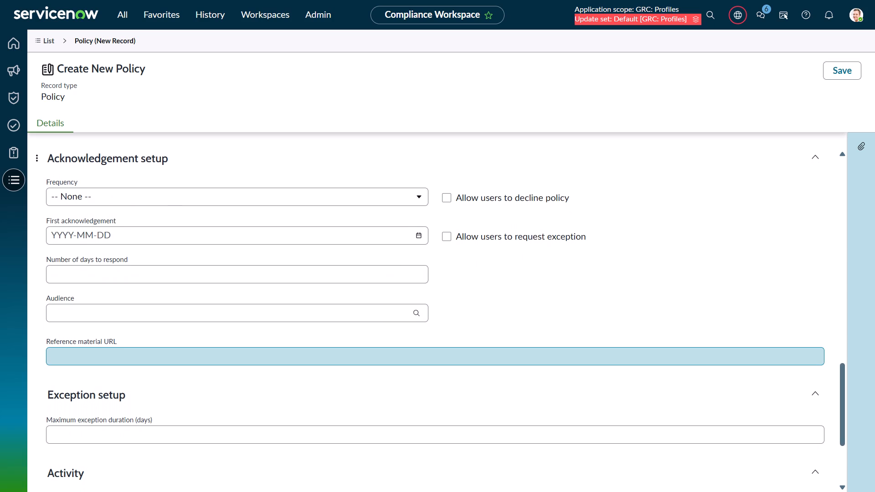
{"action": "scroll", "coordinate": [414, 356], "scroll_direction": "down", "scroll_amount": 1}
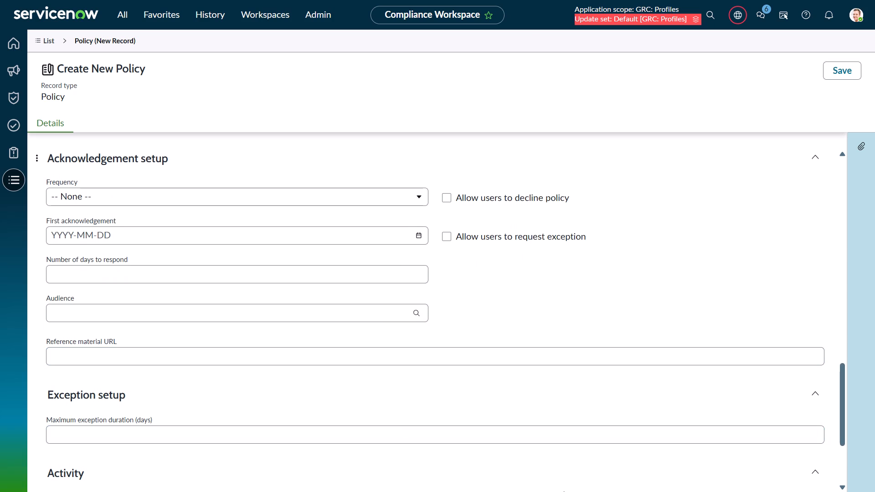
{"action": "key", "text": "Print"}
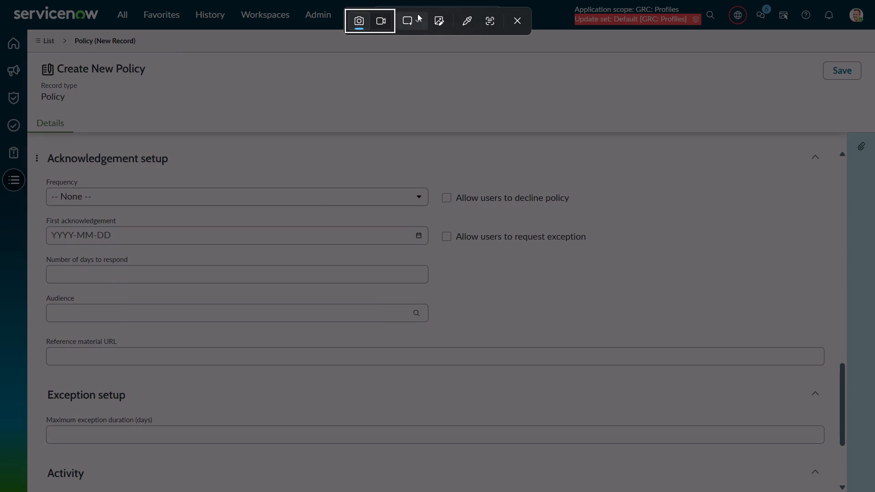
{"action": "left_click", "coordinate": [417, 14]}
{"action": "left_click", "coordinate": [427, 63]}
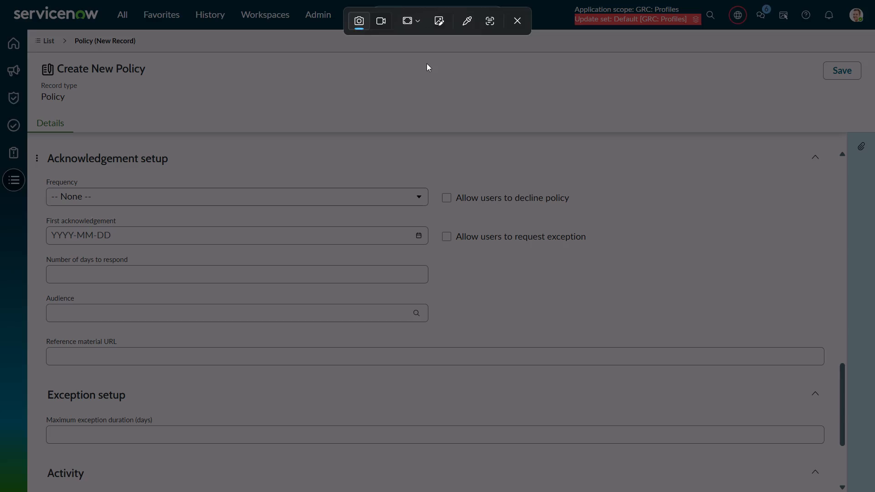
Take a full-screen screenshot of the end of the form, covering Exception setup, Activity and Settings.
{"action": "scroll", "coordinate": [266, 303], "scroll_direction": "down", "scroll_amount": 3}
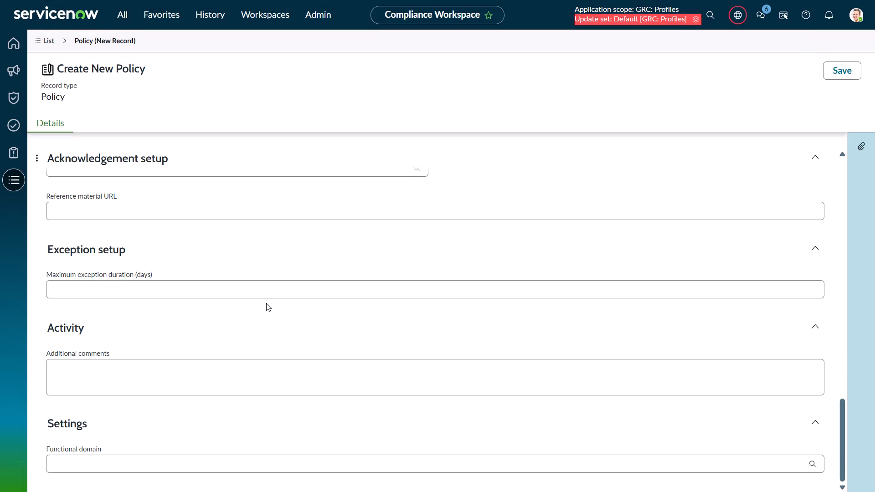
{"action": "scroll", "coordinate": [266, 303], "scroll_direction": "down", "scroll_amount": 1}
{"action": "key", "text": "Print"}
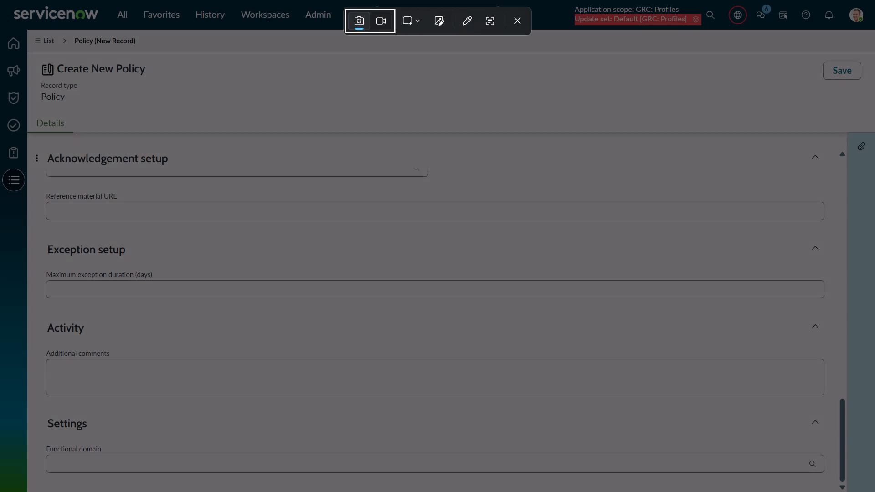
{"action": "left_click", "coordinate": [420, 20]}
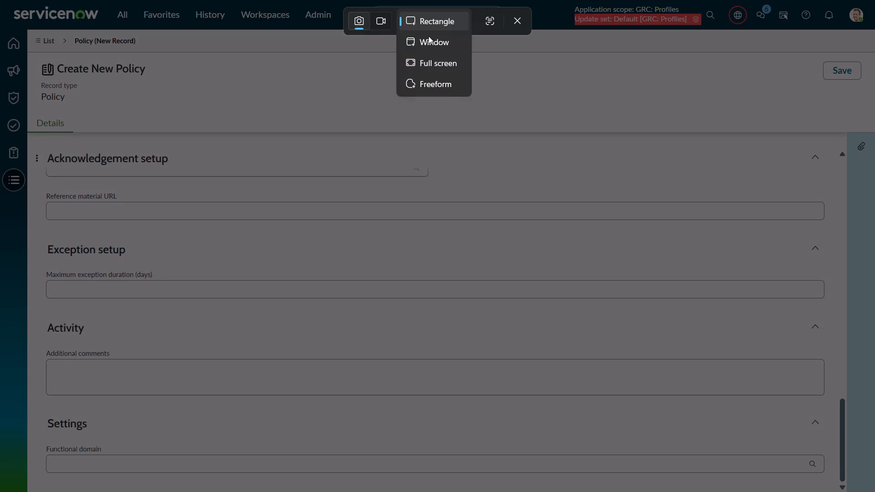
{"action": "left_click", "coordinate": [425, 58]}
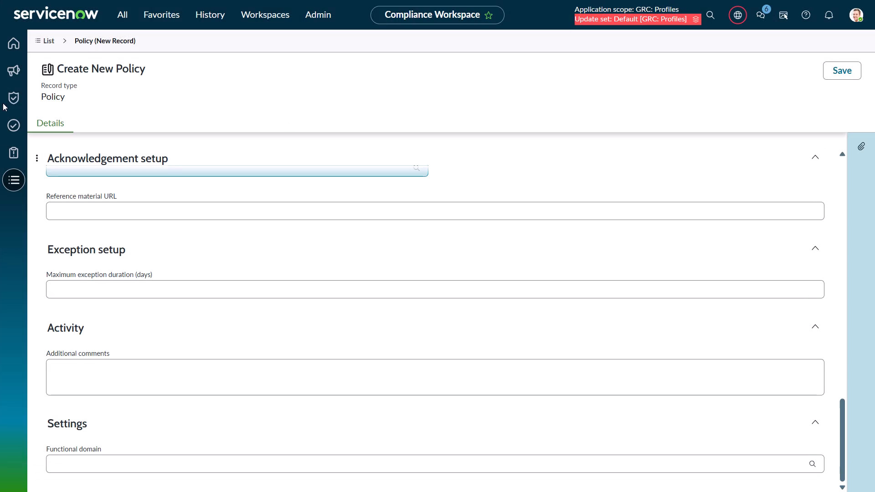
Return to the form's Policy section and check the available choices for Policy categories.
{"action": "scroll", "coordinate": [283, 152], "scroll_direction": "up", "scroll_amount": 13}
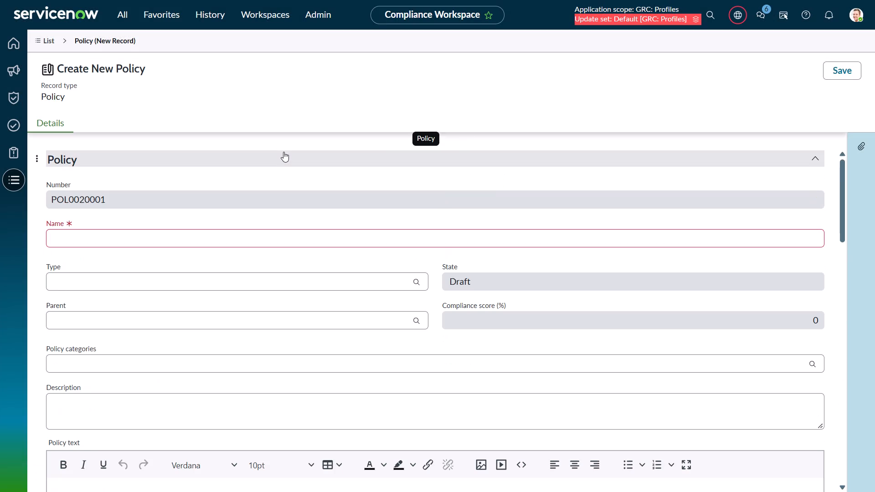
{"action": "scroll", "coordinate": [309, 365], "scroll_direction": "down", "scroll_amount": 6}
{"action": "scroll", "coordinate": [309, 365], "scroll_direction": "up", "scroll_amount": 3}
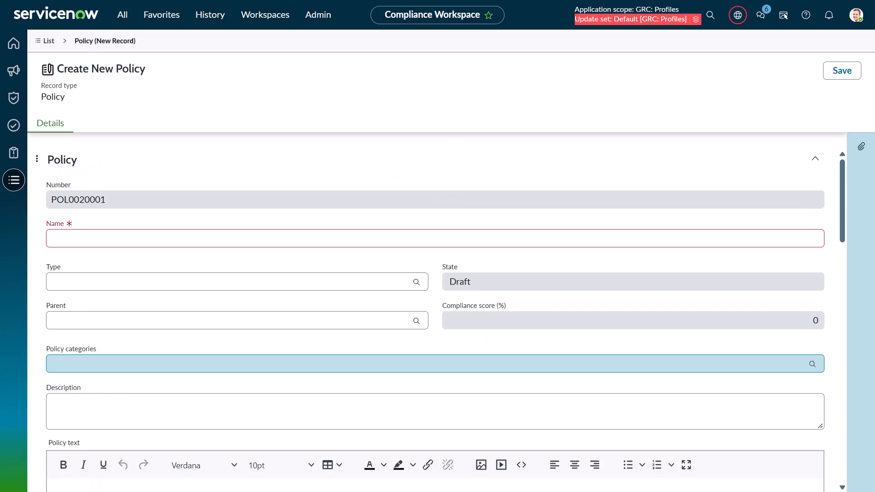
{"action": "left_click", "coordinate": [481, 369]}
{"action": "scroll", "coordinate": [481, 369], "scroll_direction": "down", "scroll_amount": 2}
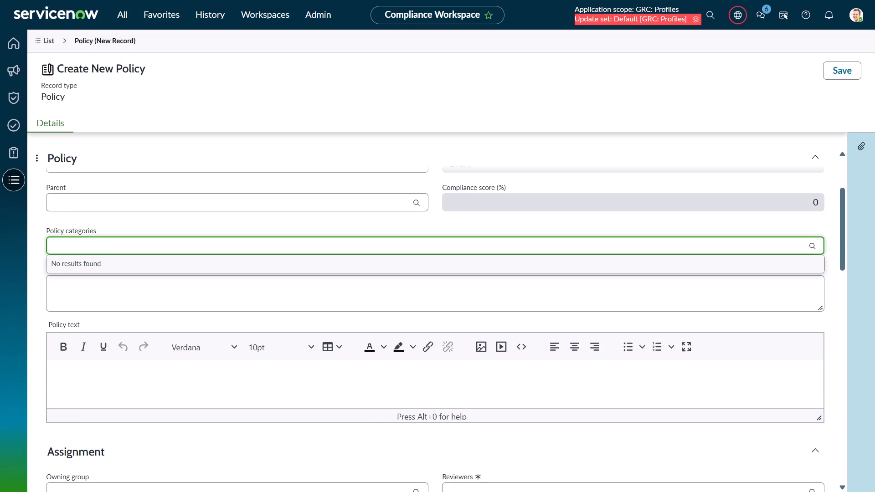